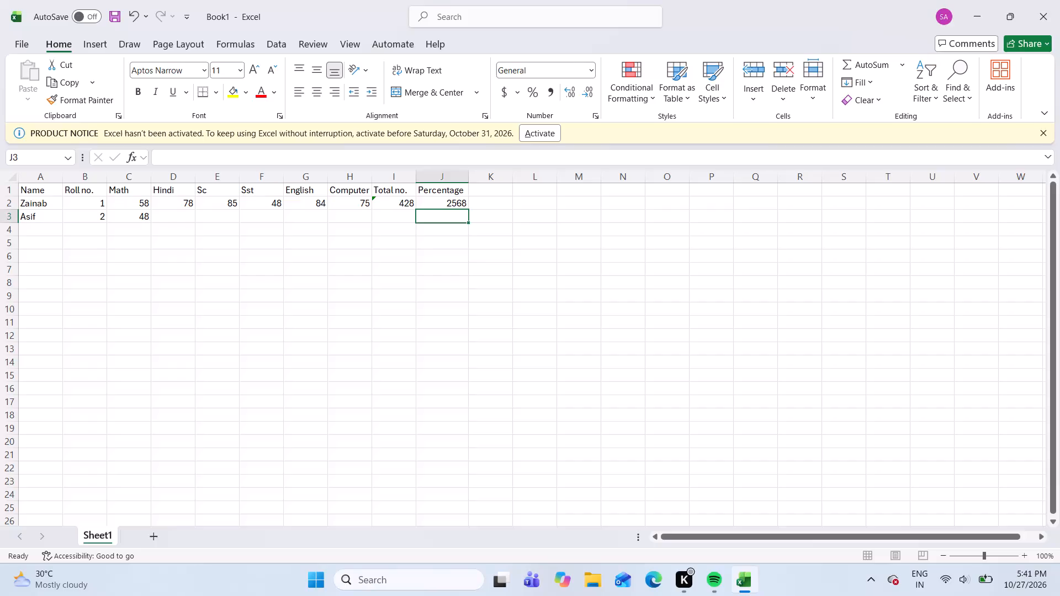
# Clear the Percentage column by deleting the value in J2 and the heading in J1.
pyautogui.click(440, 204)
pyautogui.press('BackSpace')
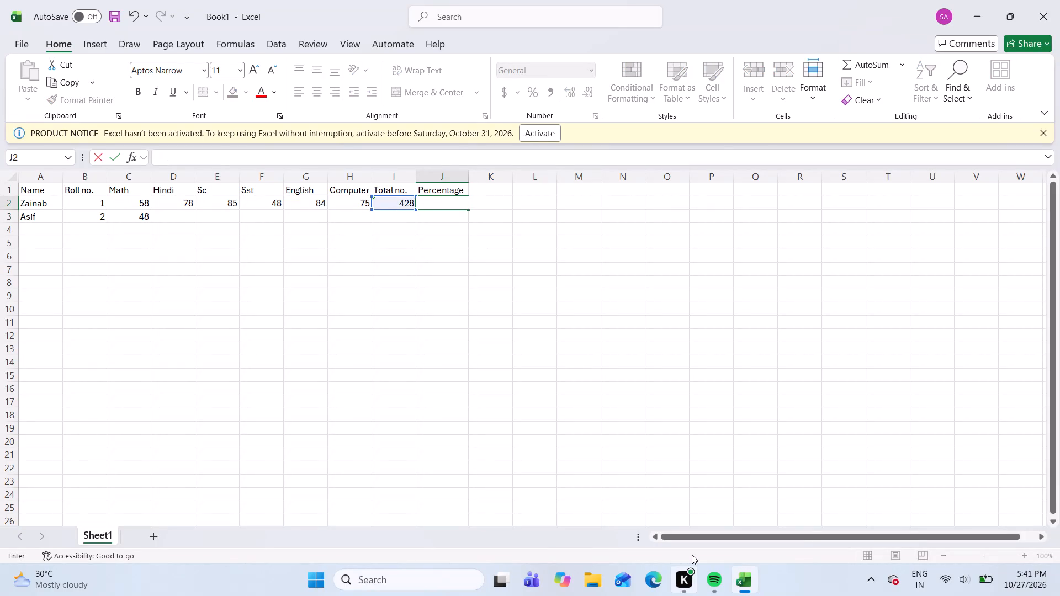
pyautogui.click(447, 202)
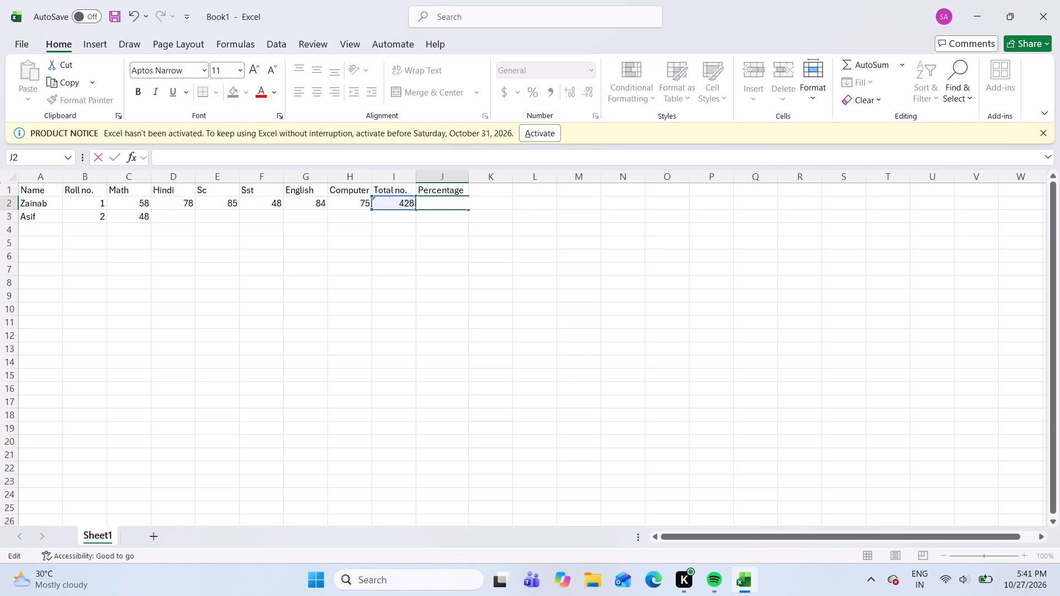
pyautogui.click(451, 191)
pyautogui.press('BackSpace')
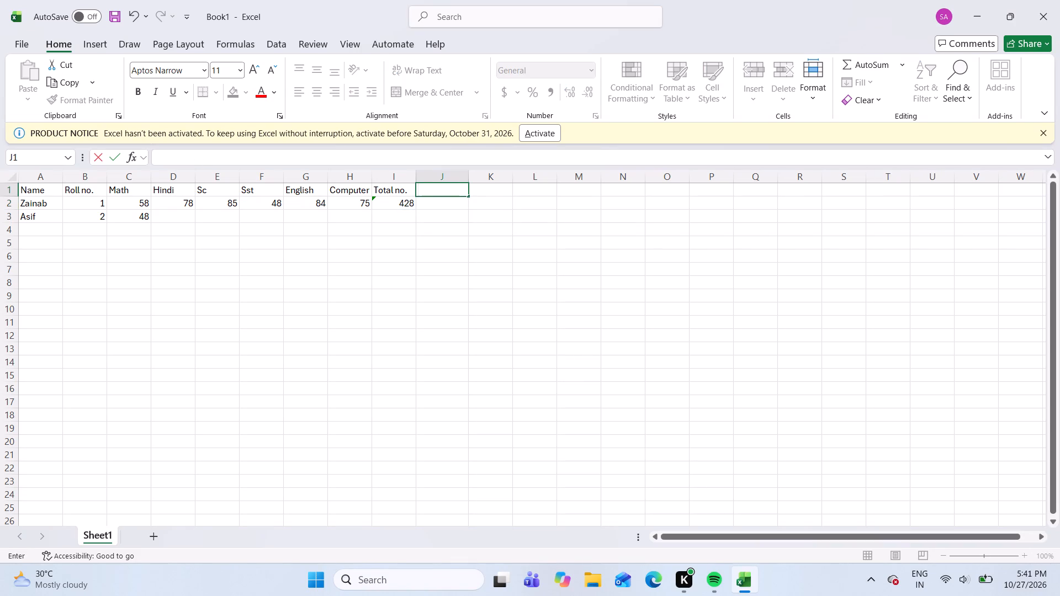
pyautogui.click(449, 230)
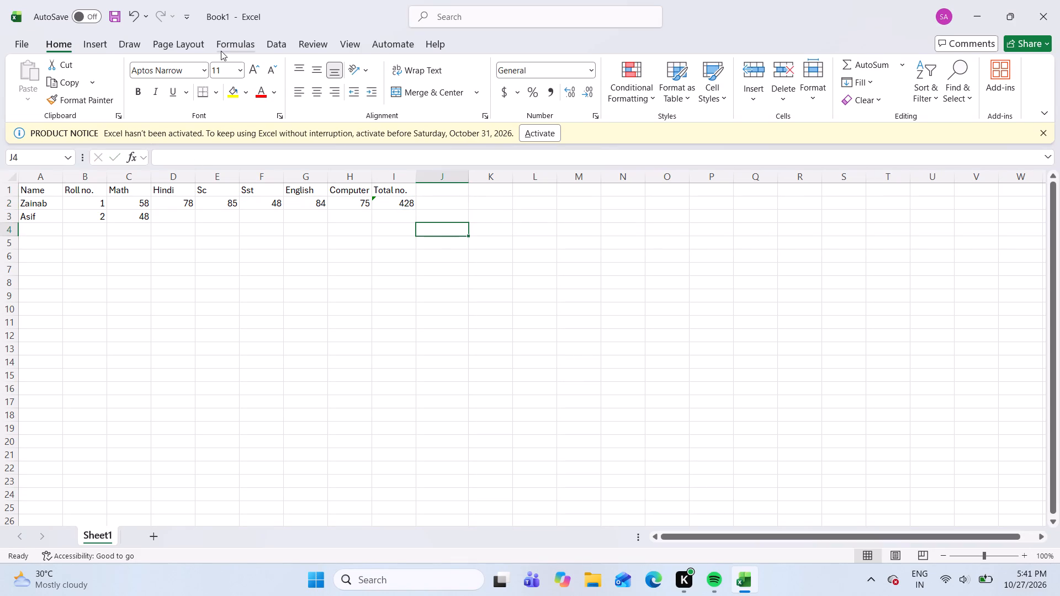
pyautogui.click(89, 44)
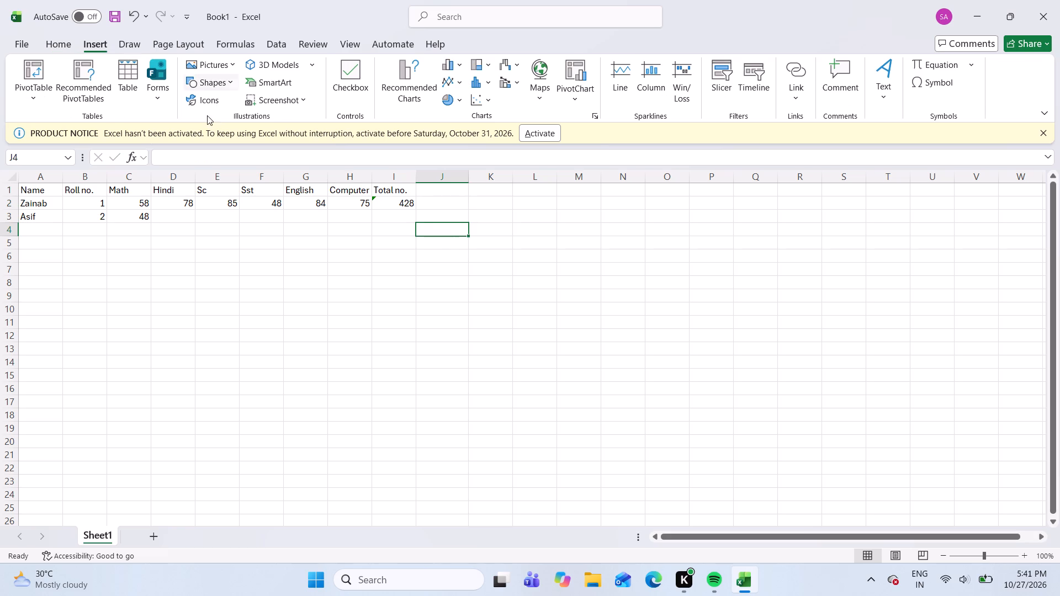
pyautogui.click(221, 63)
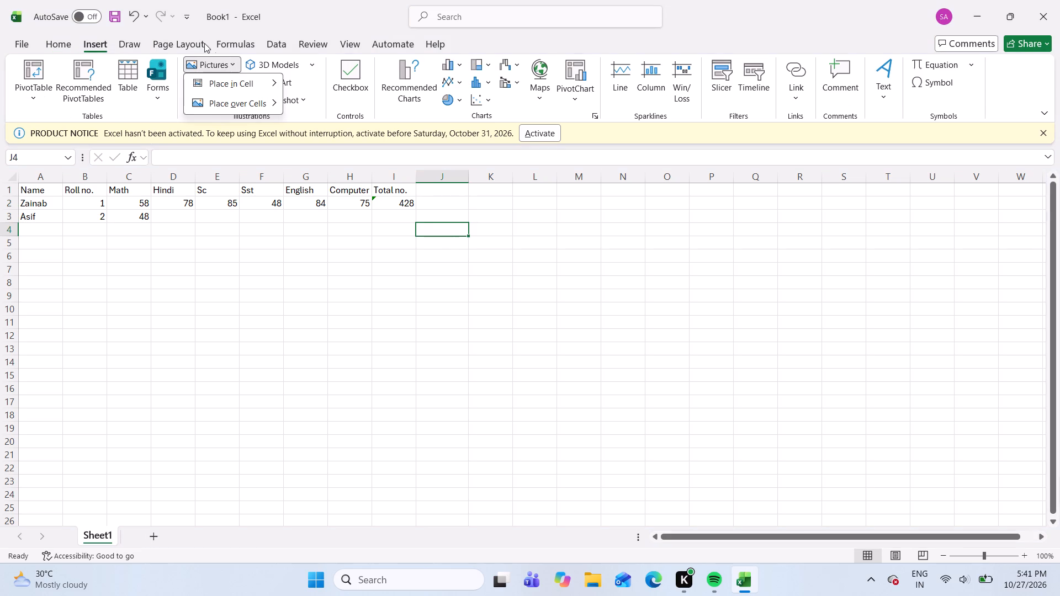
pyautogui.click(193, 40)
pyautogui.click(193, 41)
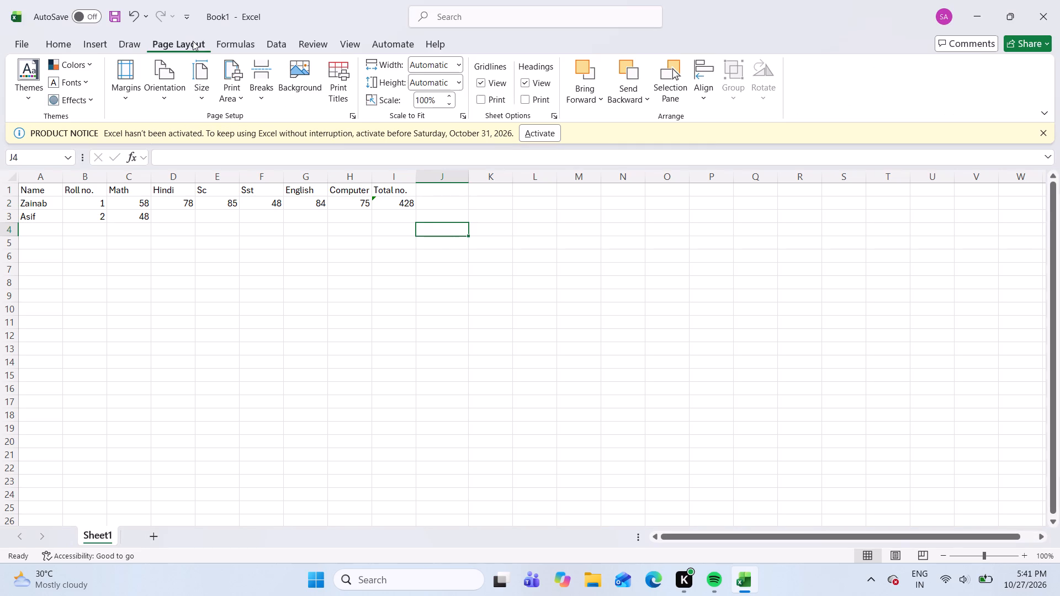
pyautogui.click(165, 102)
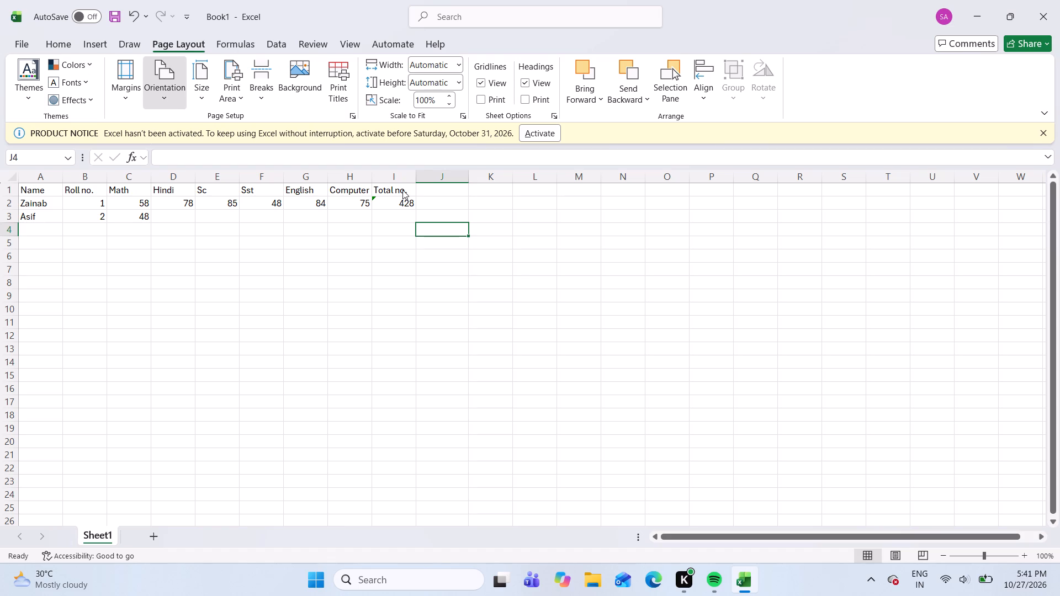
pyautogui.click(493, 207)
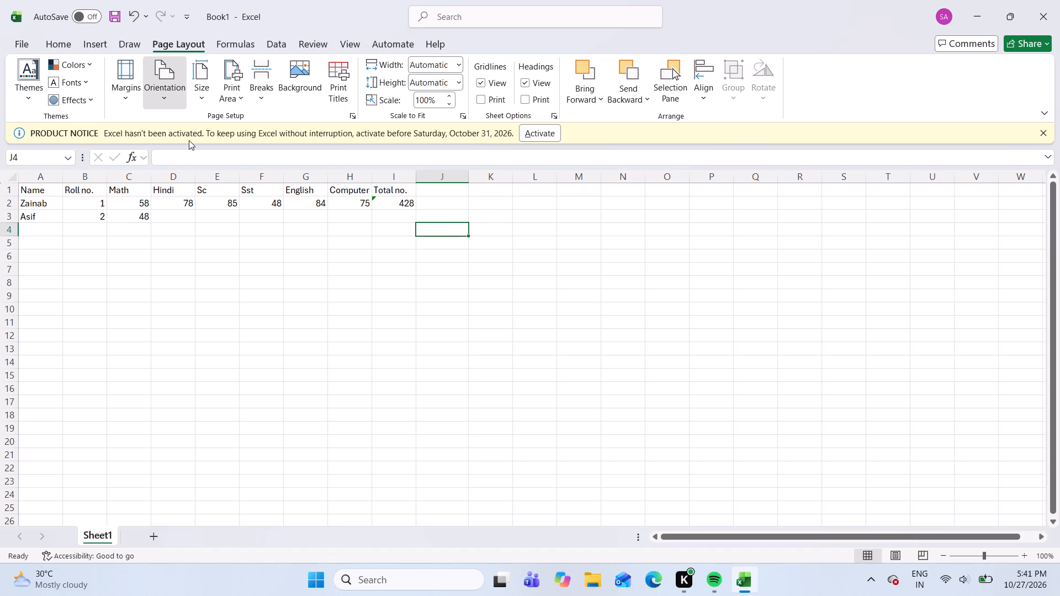
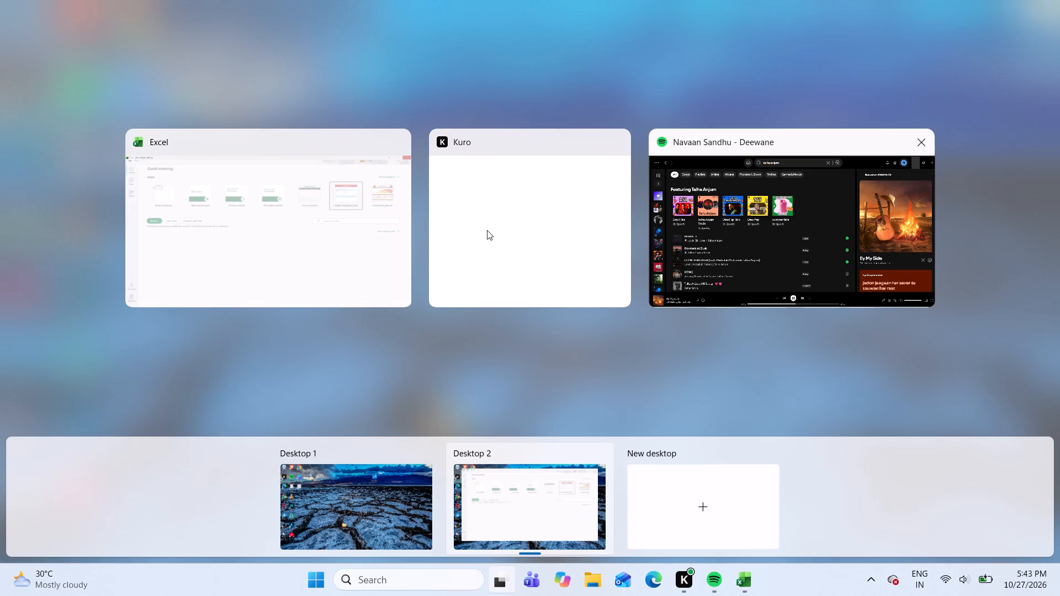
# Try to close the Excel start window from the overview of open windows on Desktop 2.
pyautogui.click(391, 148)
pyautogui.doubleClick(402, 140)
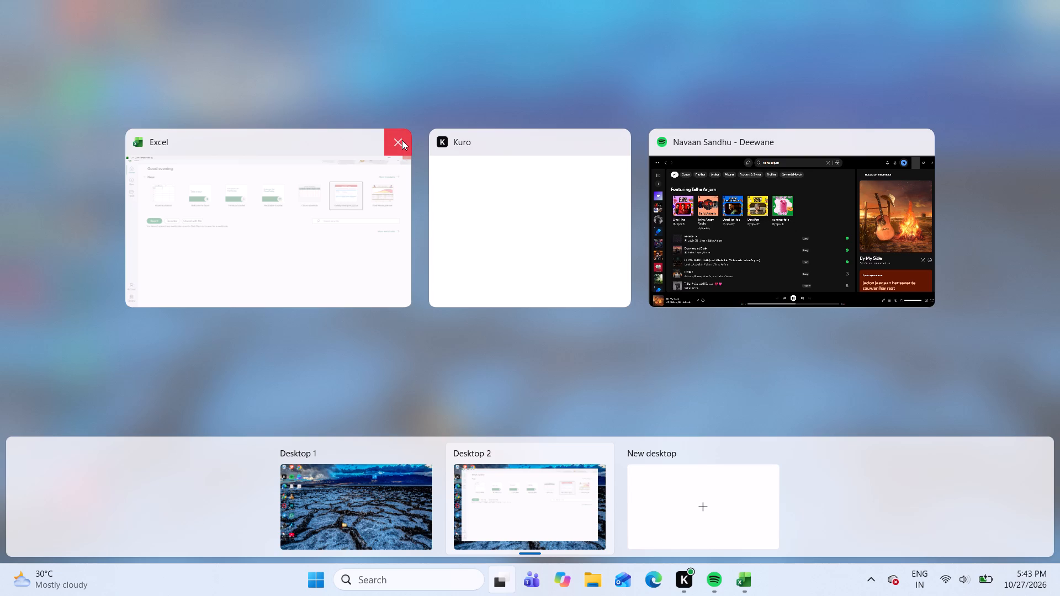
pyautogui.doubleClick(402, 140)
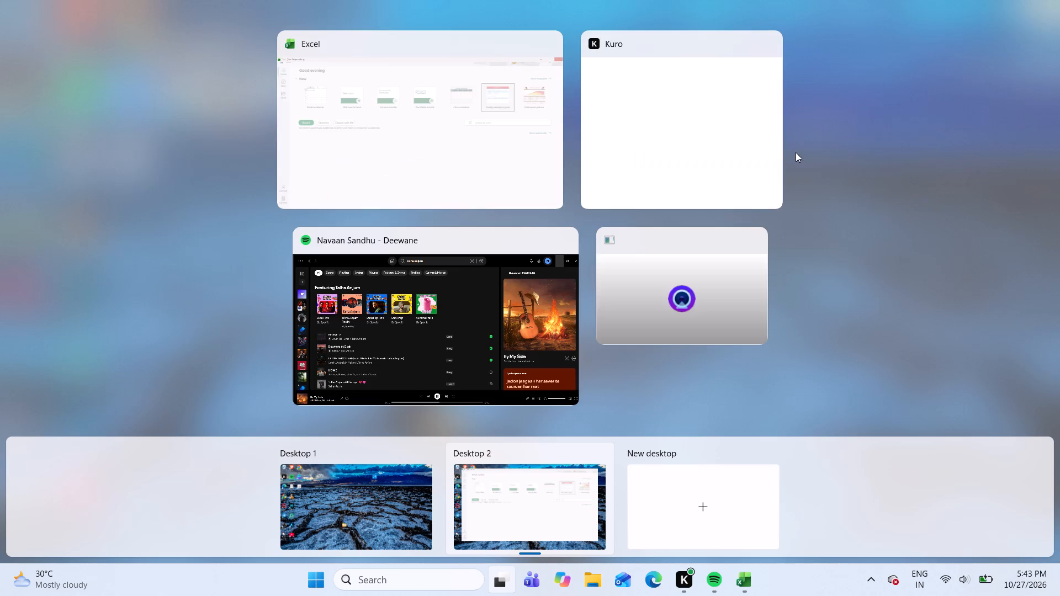
# Switch to the Excel start window from the overview of open windows.
pyautogui.click(530, 117)
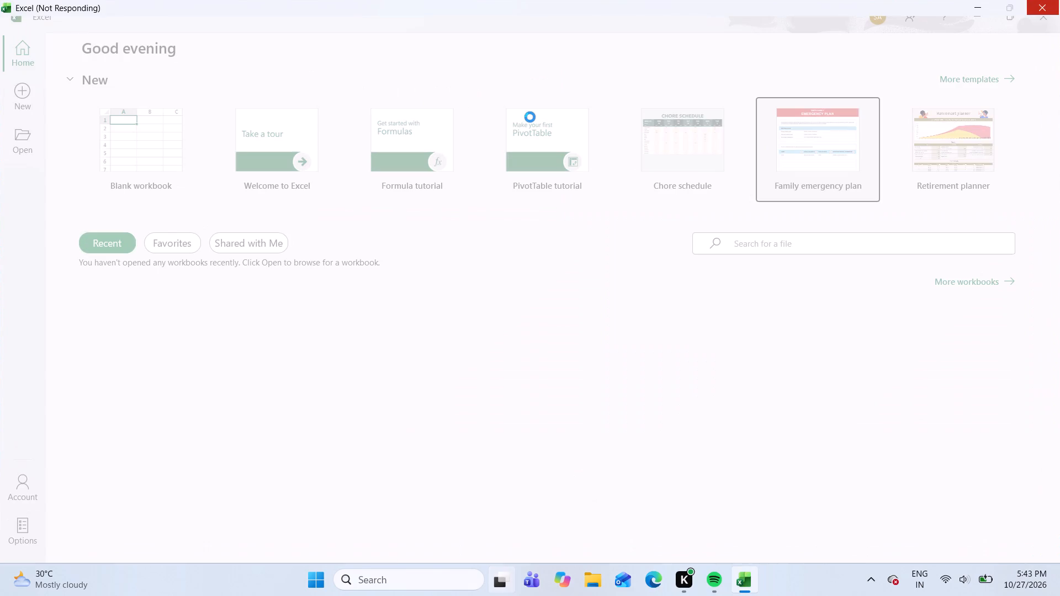
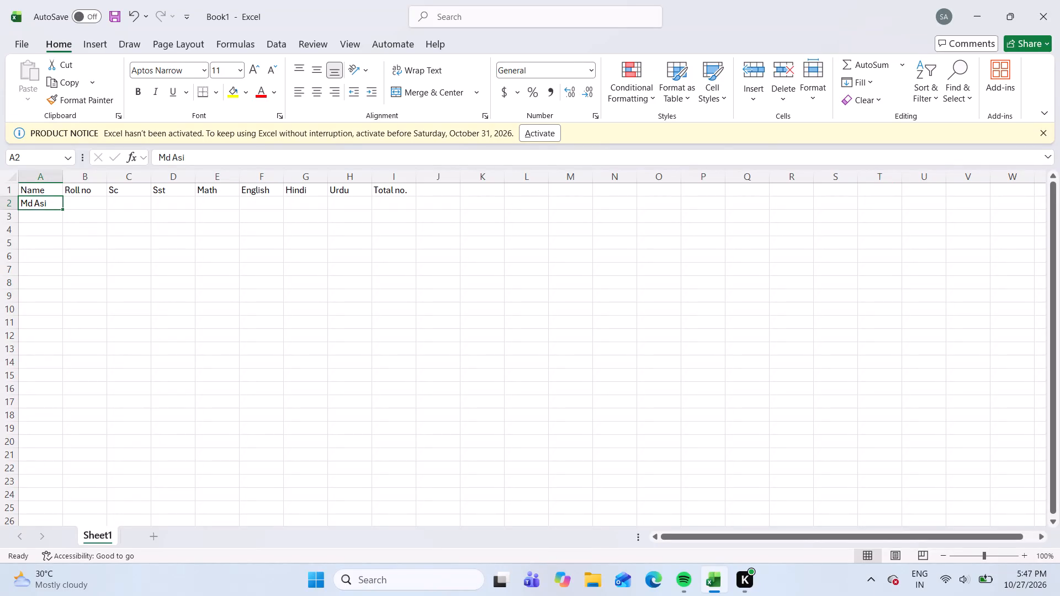
# Enter the student's name in A2 and roll number 1 in B2.
pyautogui.press('f')
pyautogui.press('BackSpace')
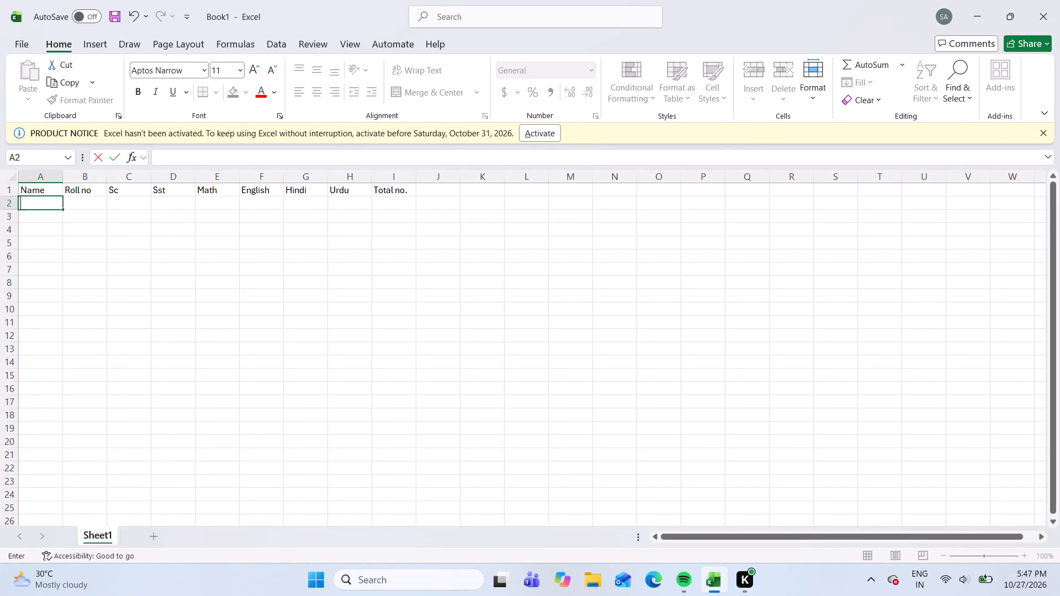
pyautogui.press('m')
pyautogui.write('d')
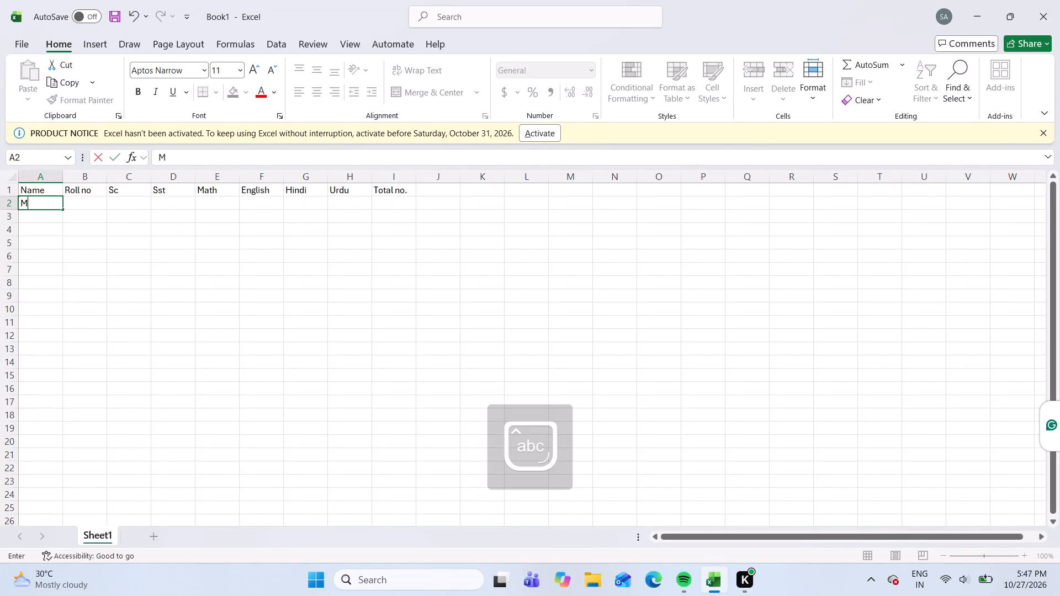
pyautogui.press('space')
pyautogui.write('sif')
pyautogui.press('Right')
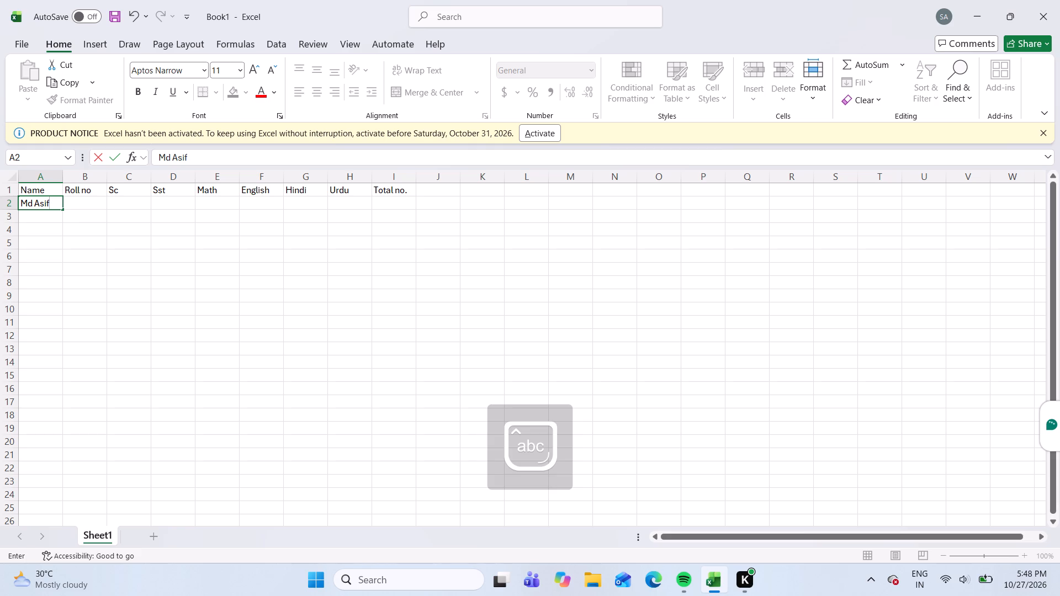
pyautogui.press('1')
pyautogui.press('Right')
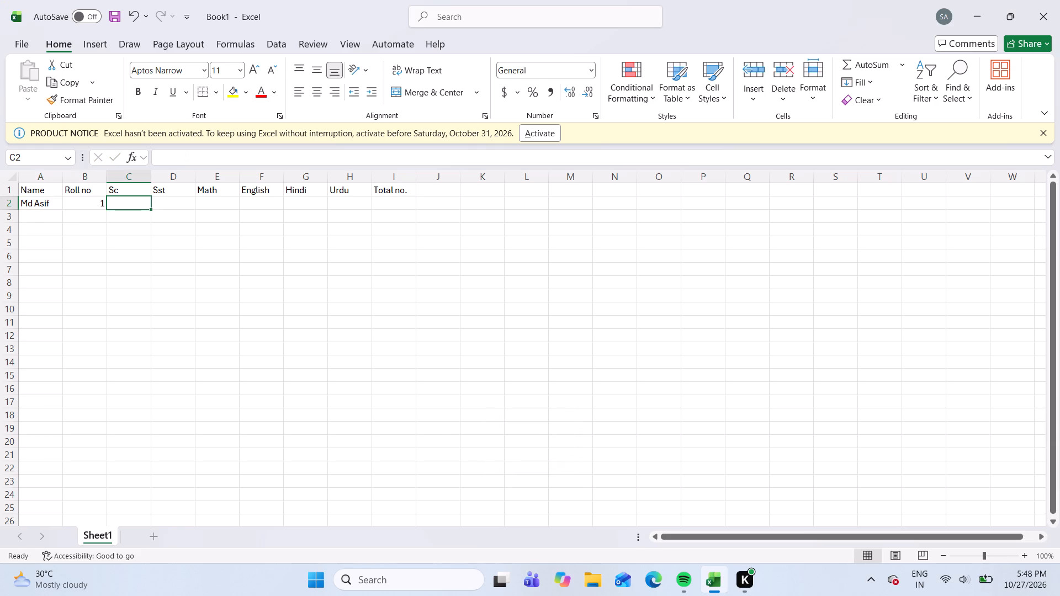
# Enter the student's marks in row 2: Sc 43, Sst 54, Math 65, English 67, Hindi 67 and Urdu 45.
pyautogui.write('43')
pyautogui.press('Right')
pyautogui.write('54')
pyautogui.press('Right')
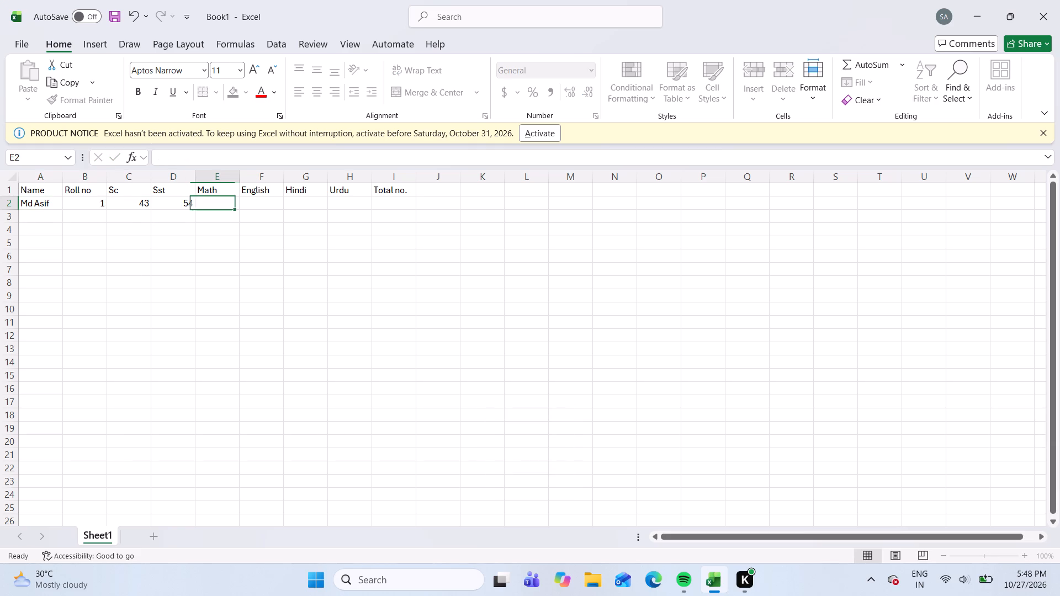
pyautogui.write('65')
pyautogui.press('Right')
pyautogui.write('67')
pyautogui.press('Right')
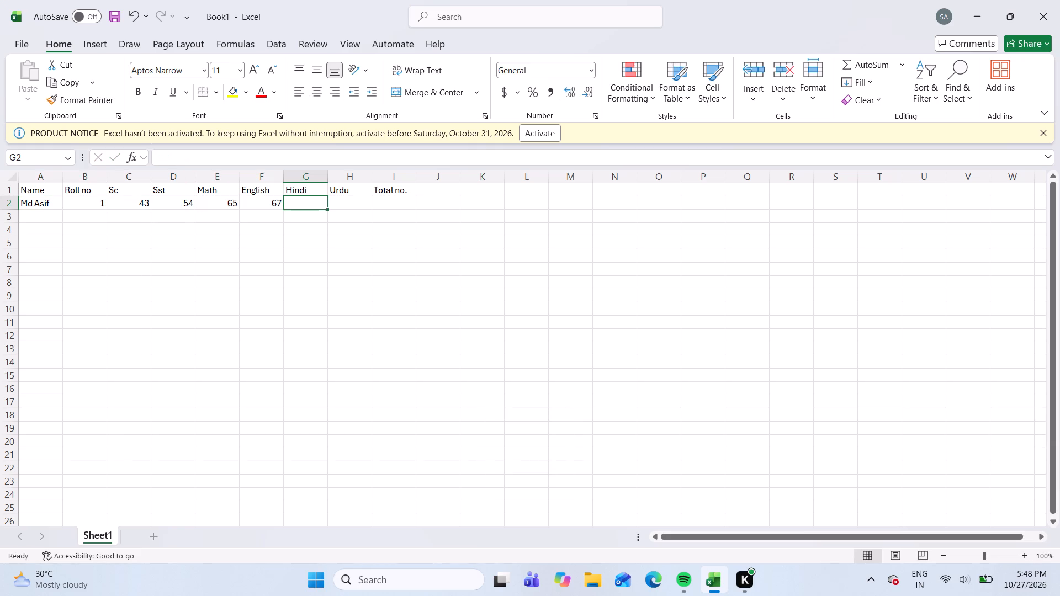
pyautogui.write('67')
pyautogui.press('Right')
pyautogui.write('45')
pyautogui.press('Right')
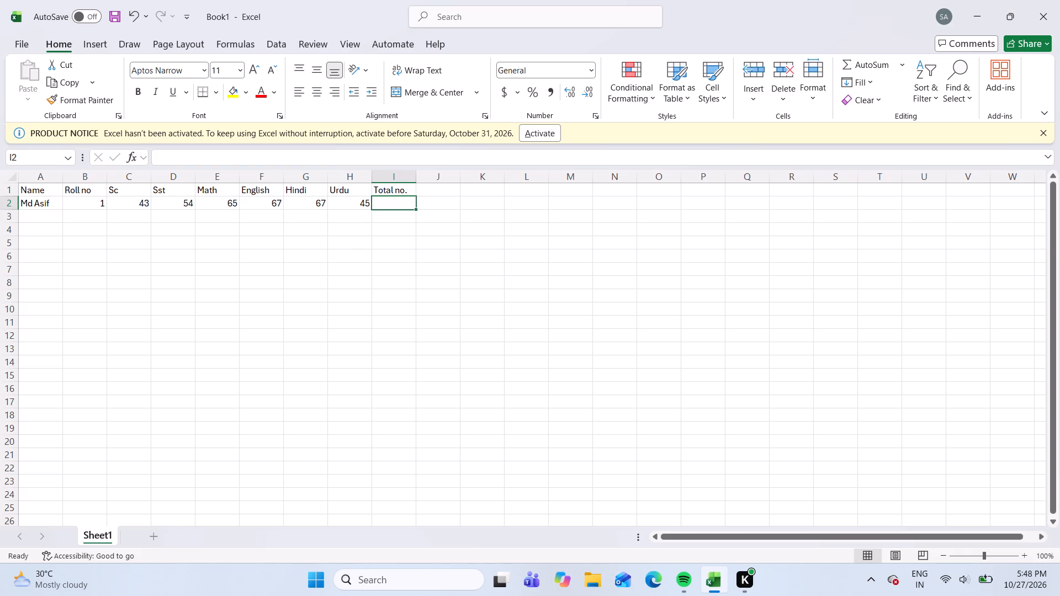
# Add the column heading Percentage in J1.
pyautogui.press('Right')
pyautogui.press('Up')
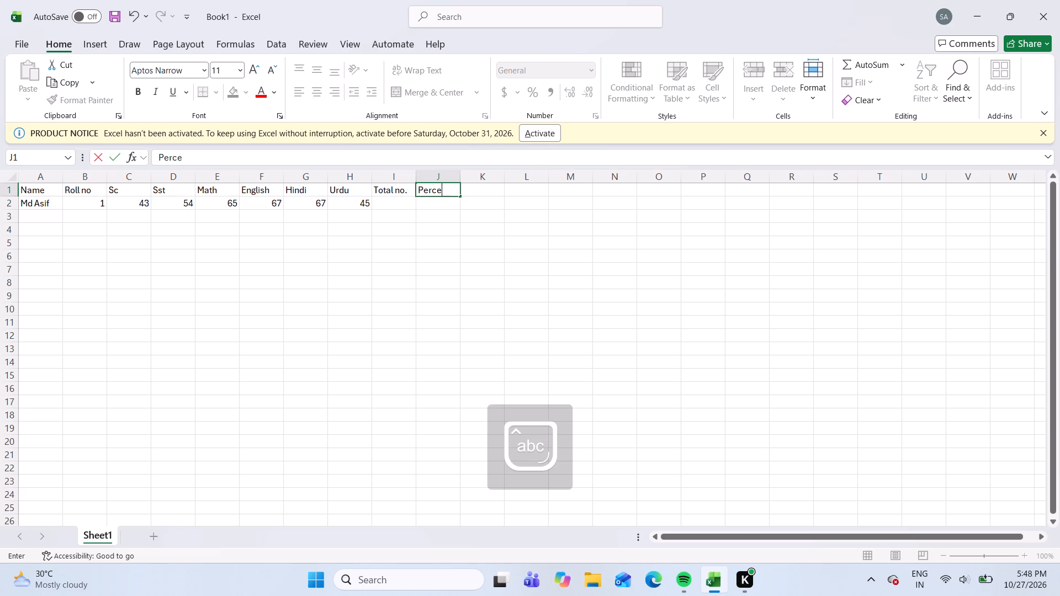
pyautogui.press('Down')
# Total the student's six subject marks in I2 with a SUM formula over C2:H2.
pyautogui.press('Left')
pyautogui.press('=')
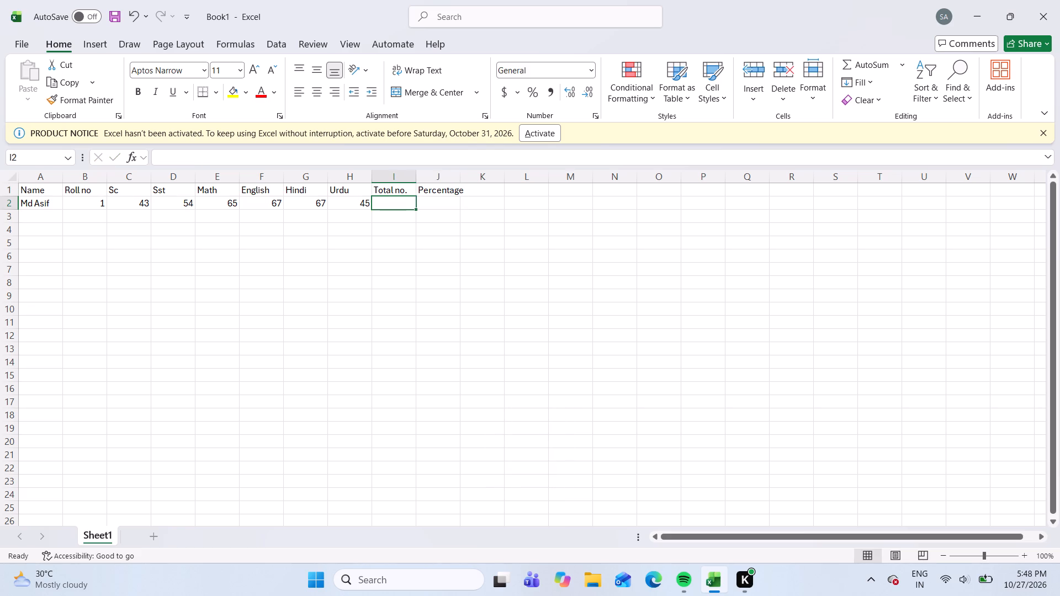
pyautogui.write('sum')
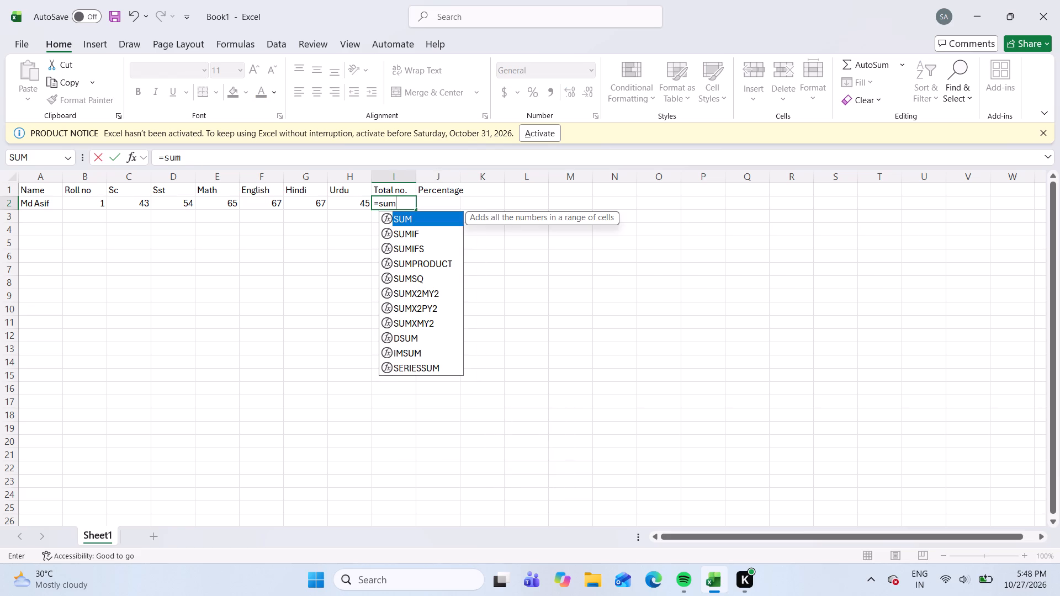
pyautogui.hotkey('shift', '(')
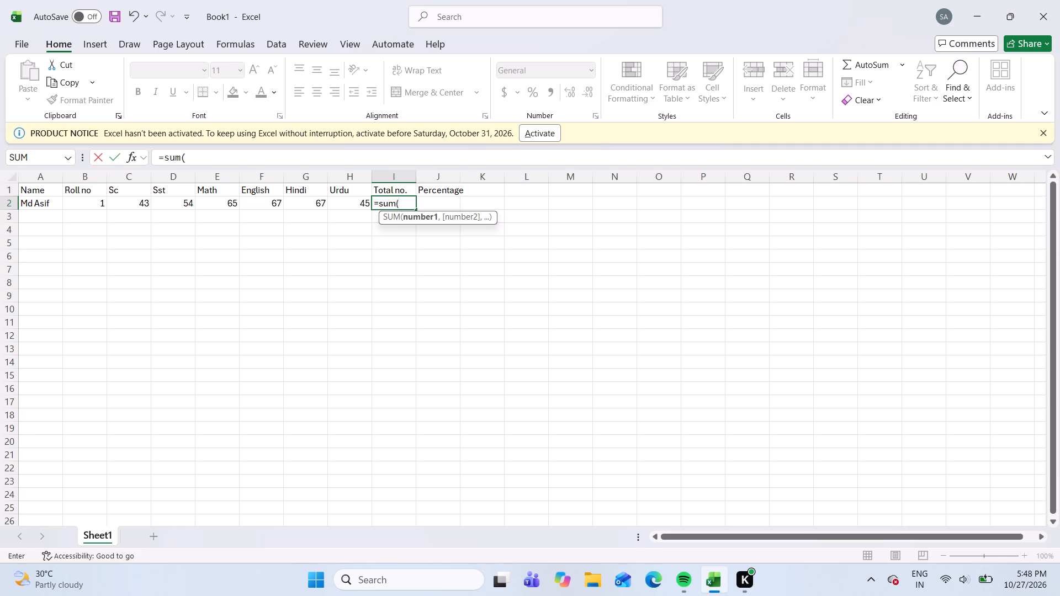
pyautogui.moveTo(119, 203); pyautogui.dragTo(119, 203)
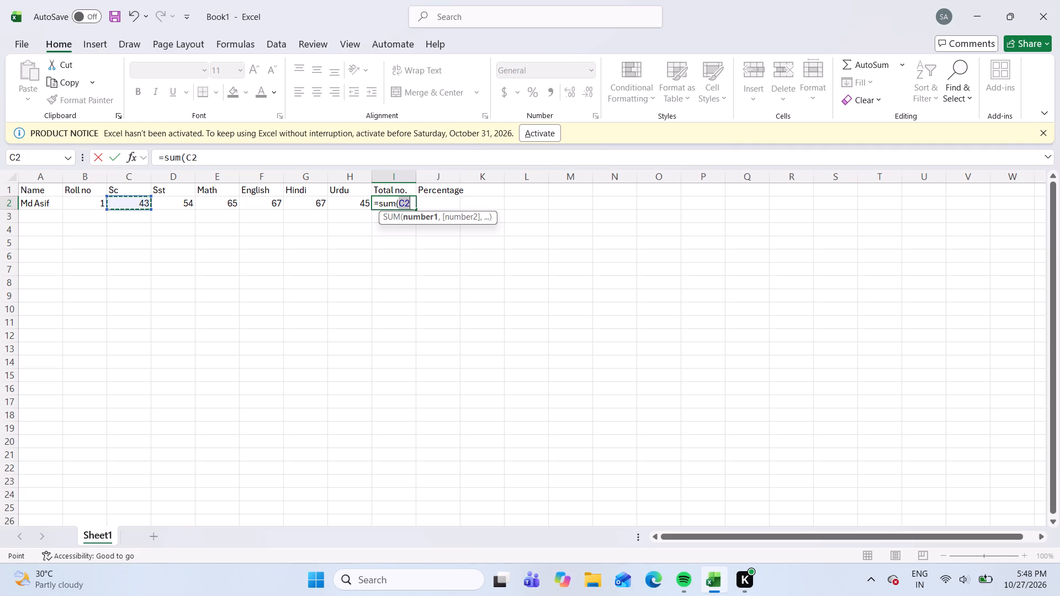
pyautogui.moveTo(119, 203); pyautogui.dragTo(346, 206)
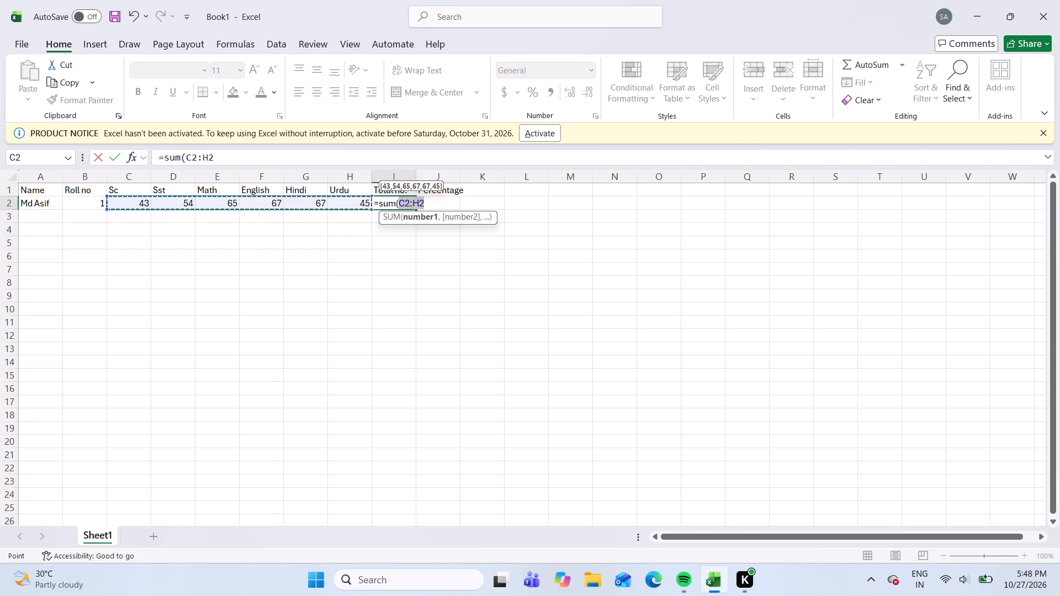
pyautogui.press('Return')
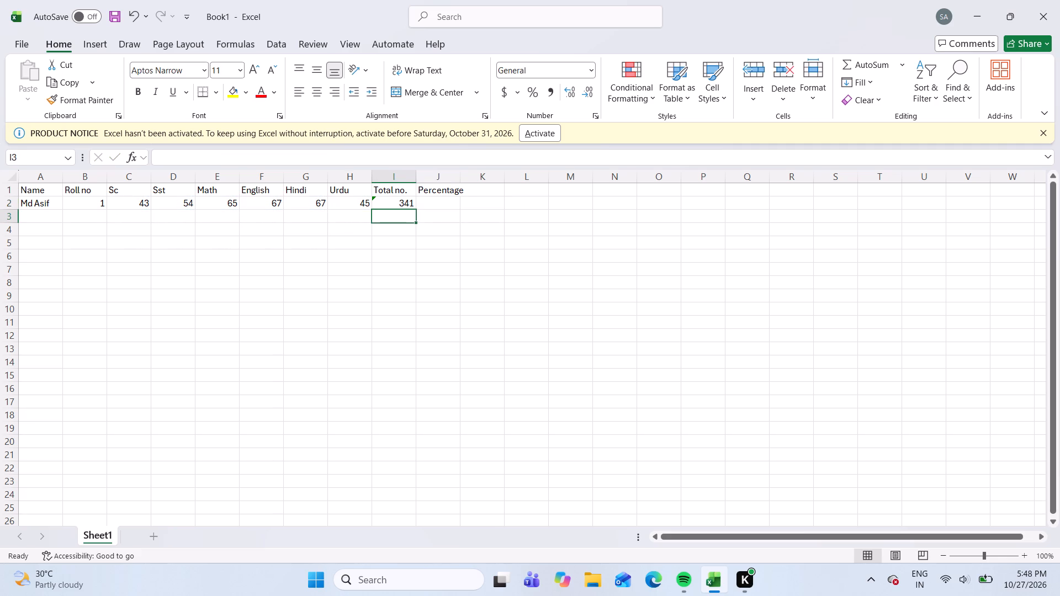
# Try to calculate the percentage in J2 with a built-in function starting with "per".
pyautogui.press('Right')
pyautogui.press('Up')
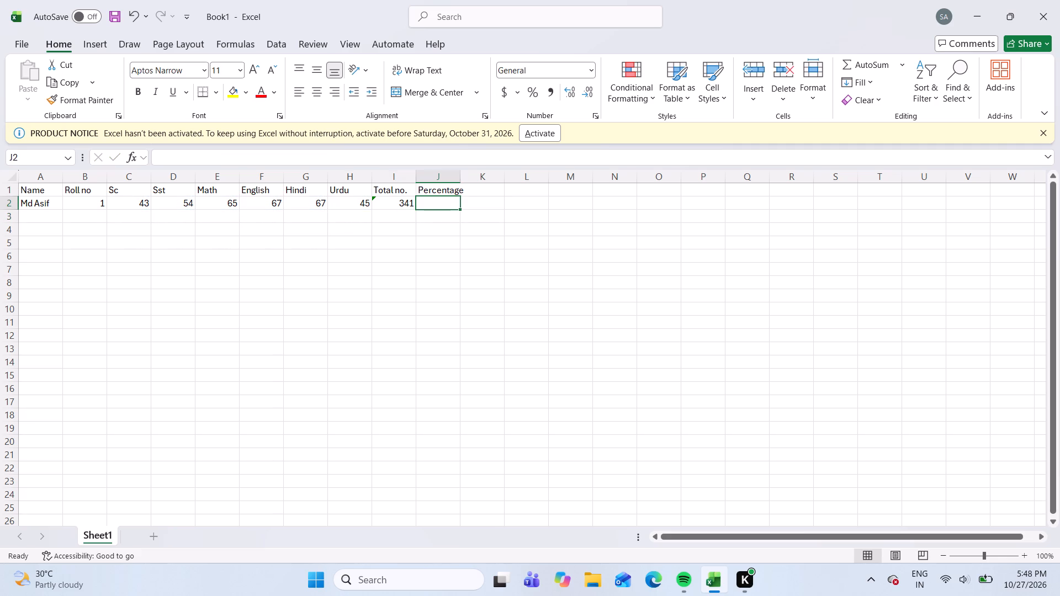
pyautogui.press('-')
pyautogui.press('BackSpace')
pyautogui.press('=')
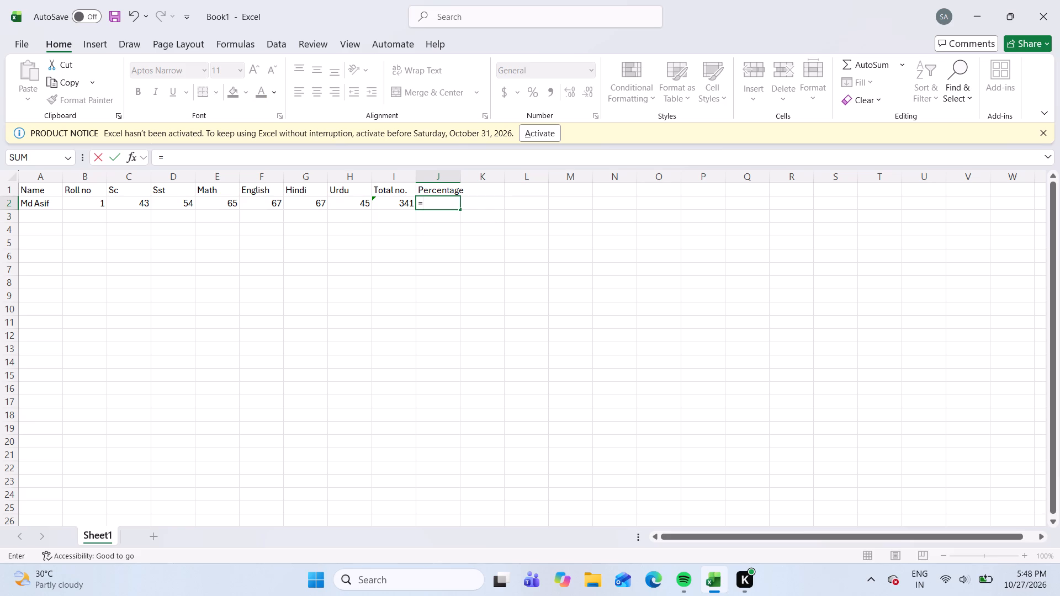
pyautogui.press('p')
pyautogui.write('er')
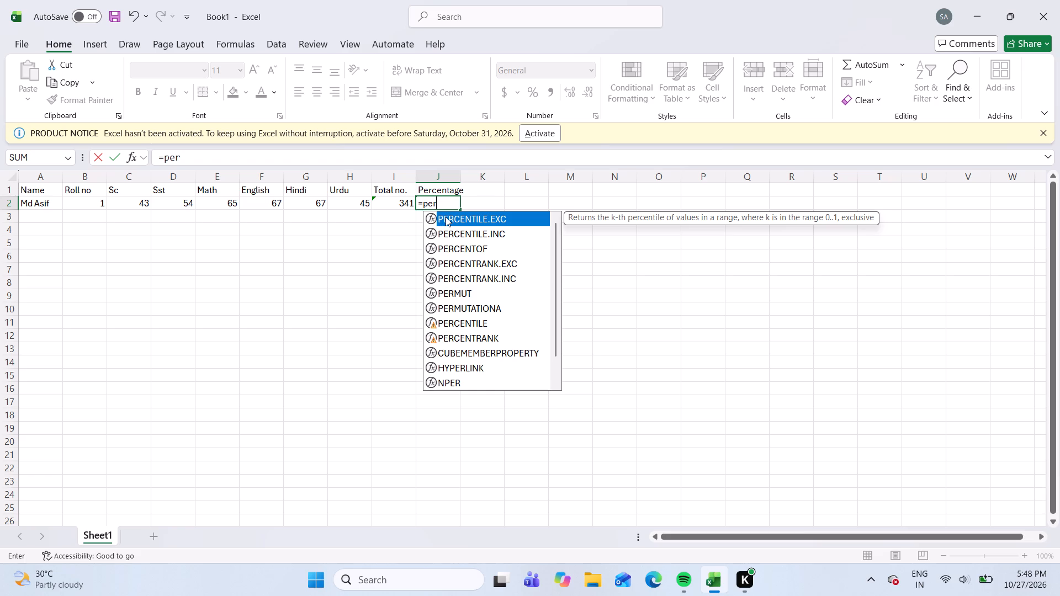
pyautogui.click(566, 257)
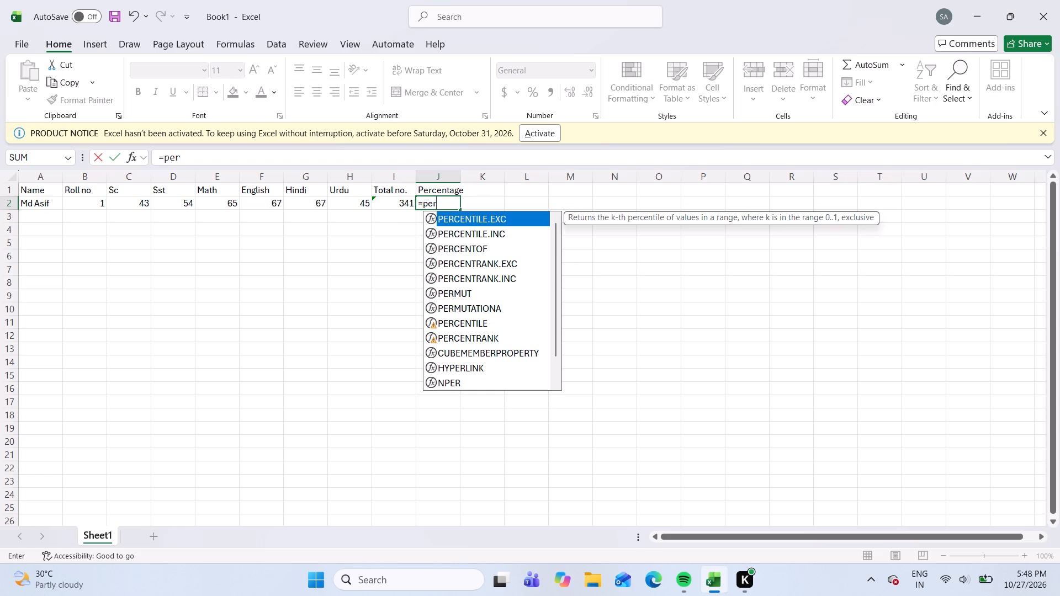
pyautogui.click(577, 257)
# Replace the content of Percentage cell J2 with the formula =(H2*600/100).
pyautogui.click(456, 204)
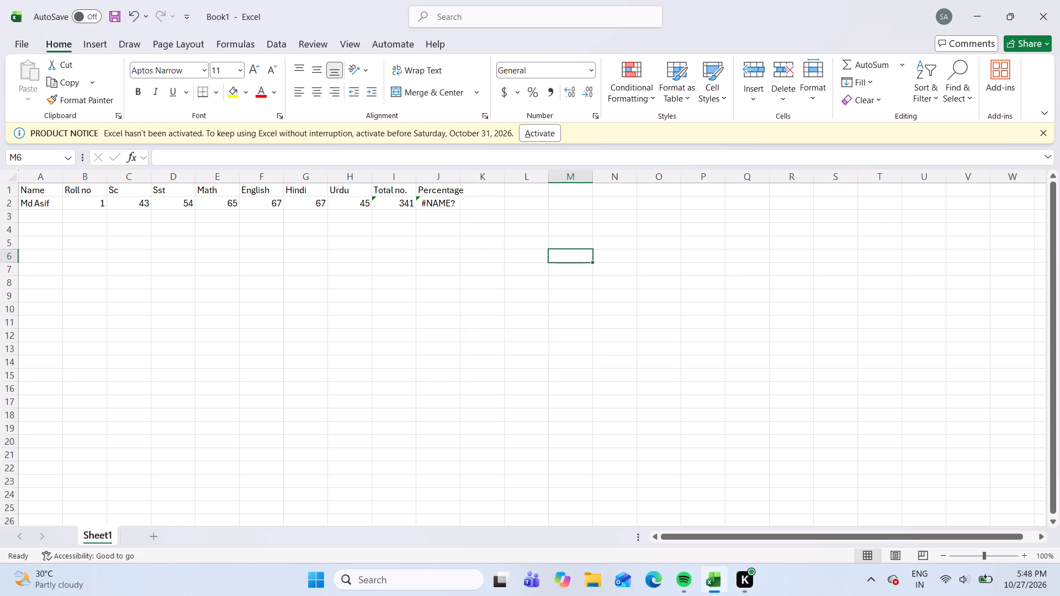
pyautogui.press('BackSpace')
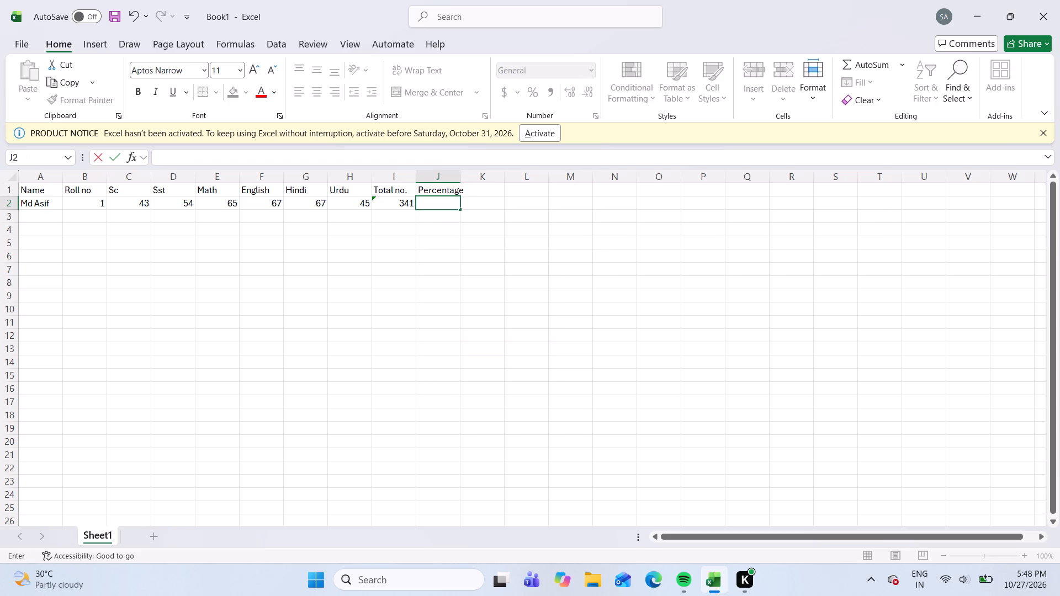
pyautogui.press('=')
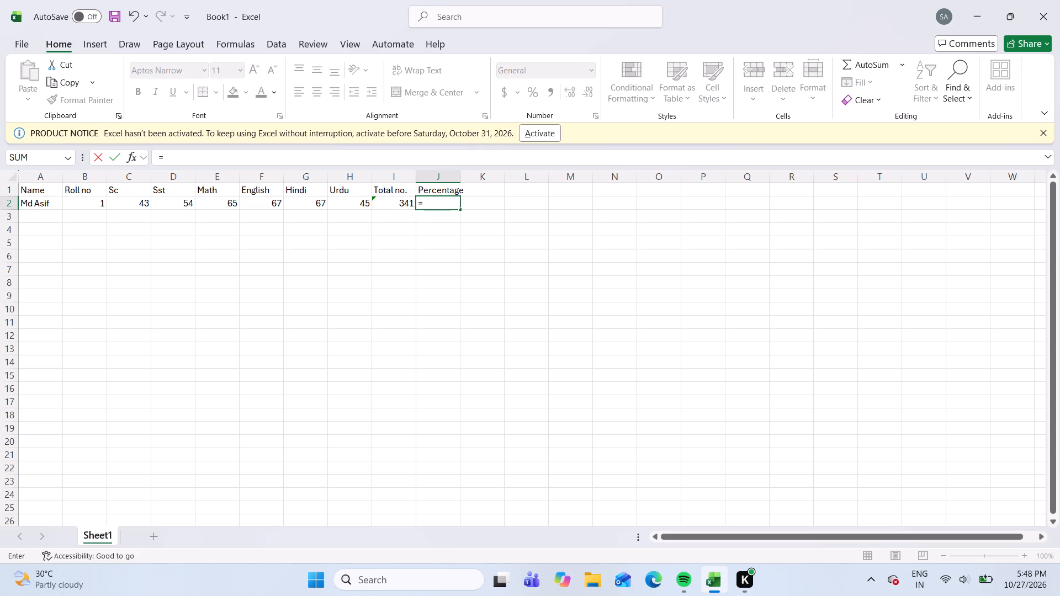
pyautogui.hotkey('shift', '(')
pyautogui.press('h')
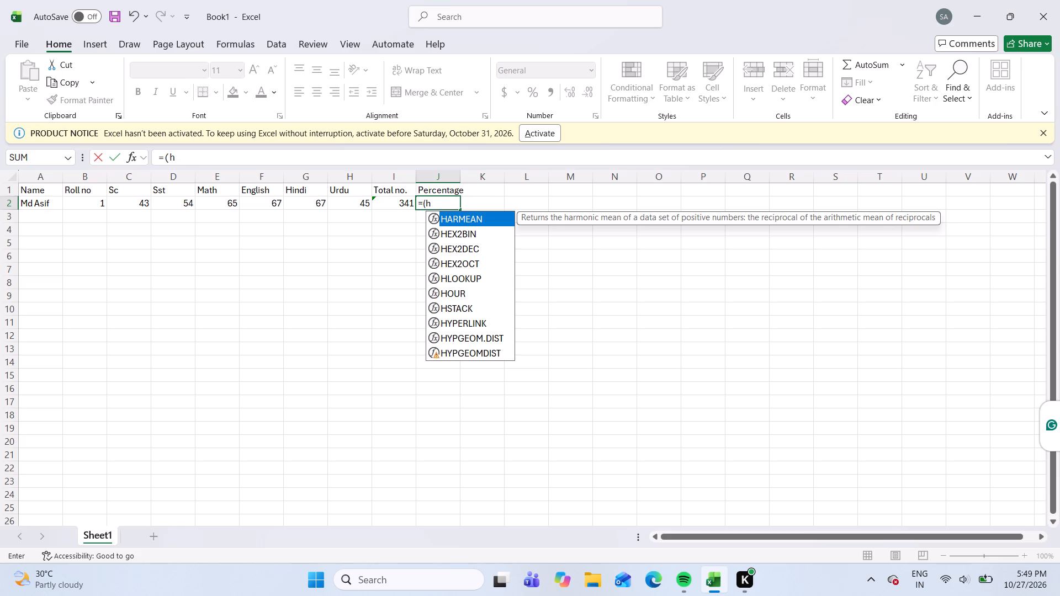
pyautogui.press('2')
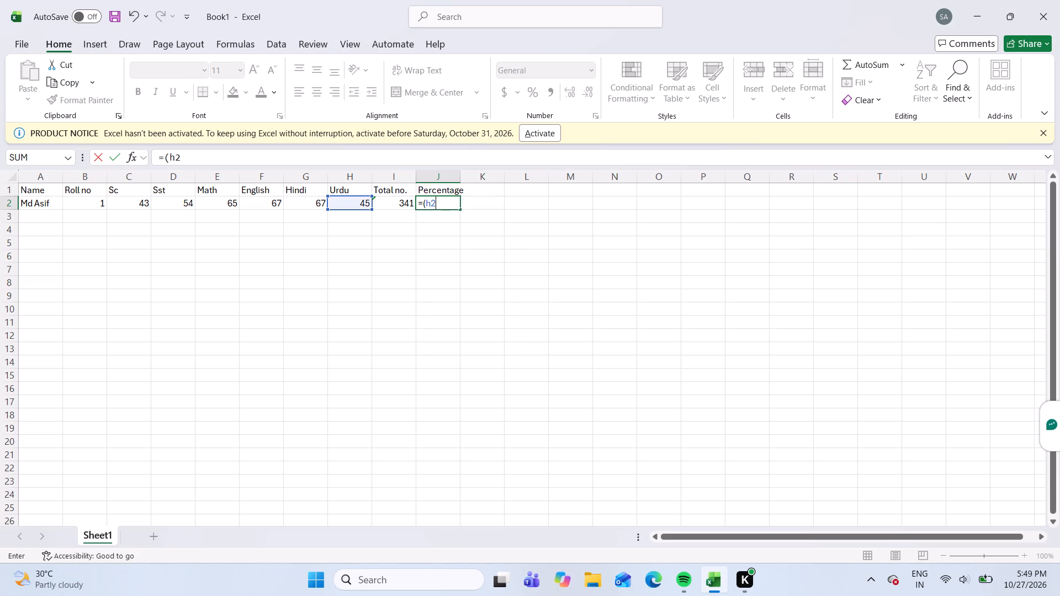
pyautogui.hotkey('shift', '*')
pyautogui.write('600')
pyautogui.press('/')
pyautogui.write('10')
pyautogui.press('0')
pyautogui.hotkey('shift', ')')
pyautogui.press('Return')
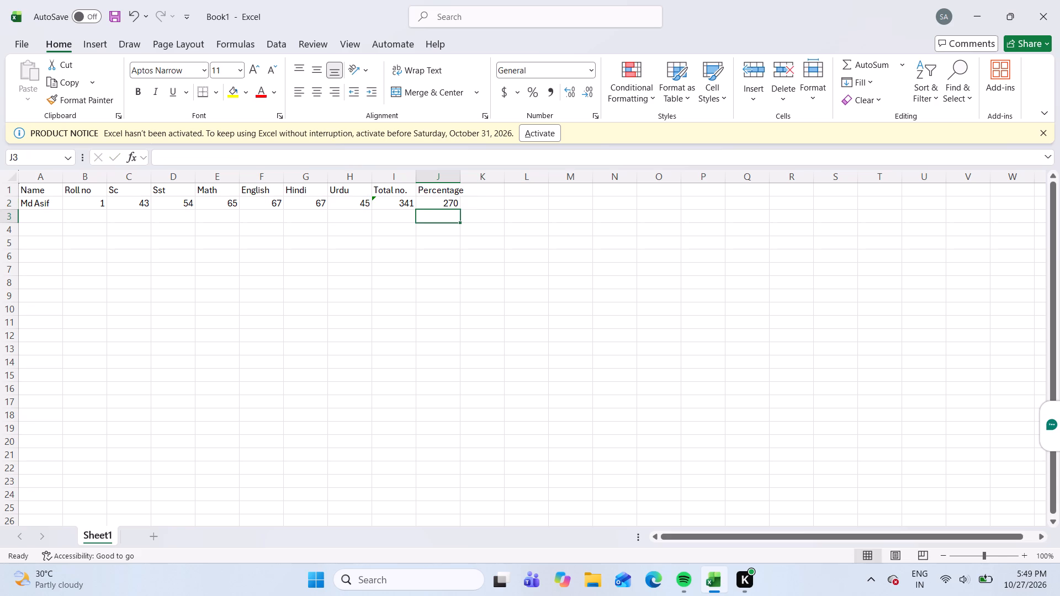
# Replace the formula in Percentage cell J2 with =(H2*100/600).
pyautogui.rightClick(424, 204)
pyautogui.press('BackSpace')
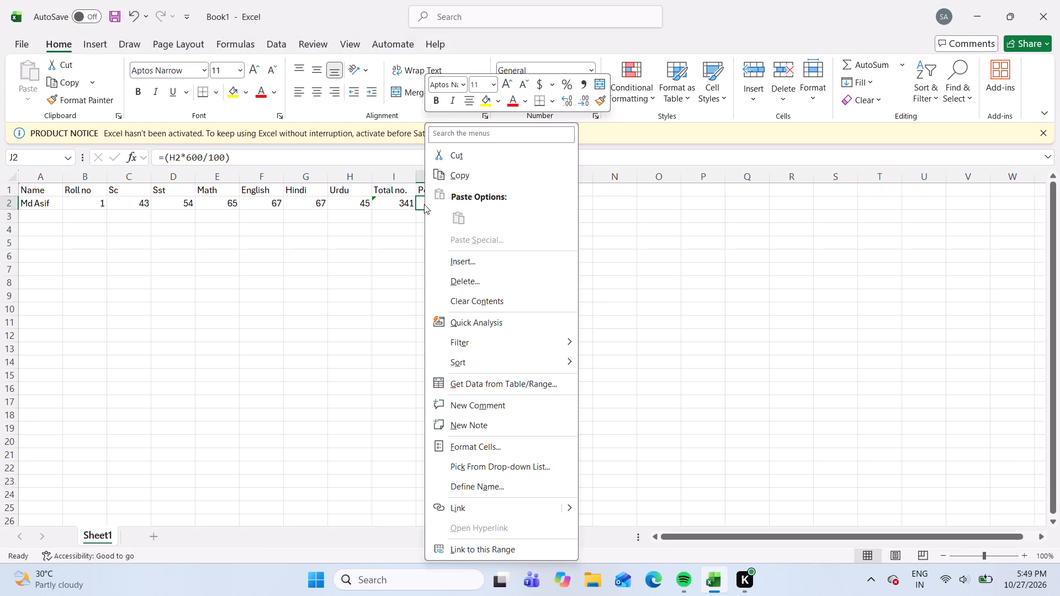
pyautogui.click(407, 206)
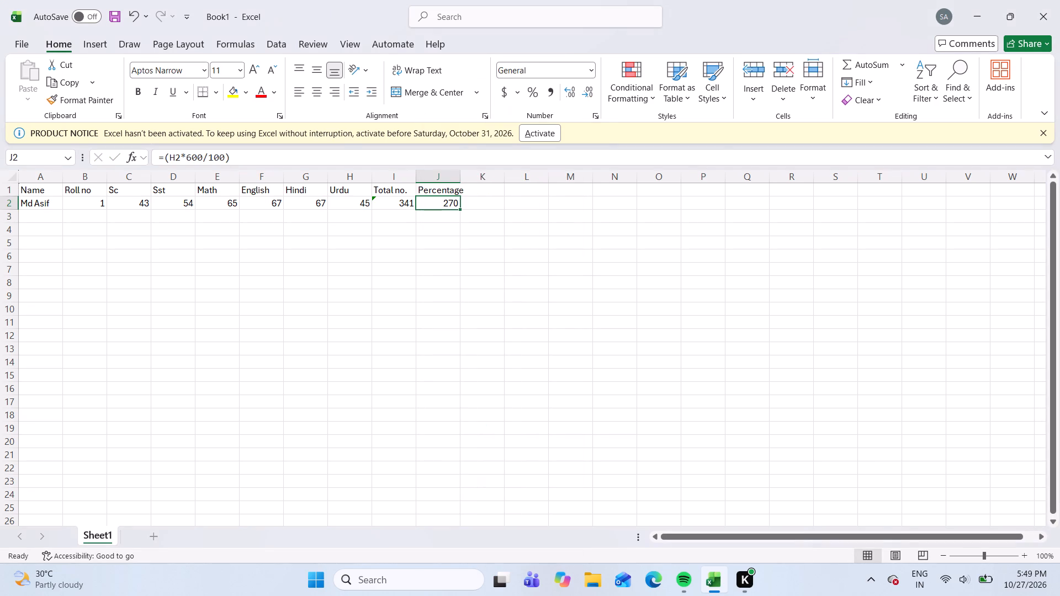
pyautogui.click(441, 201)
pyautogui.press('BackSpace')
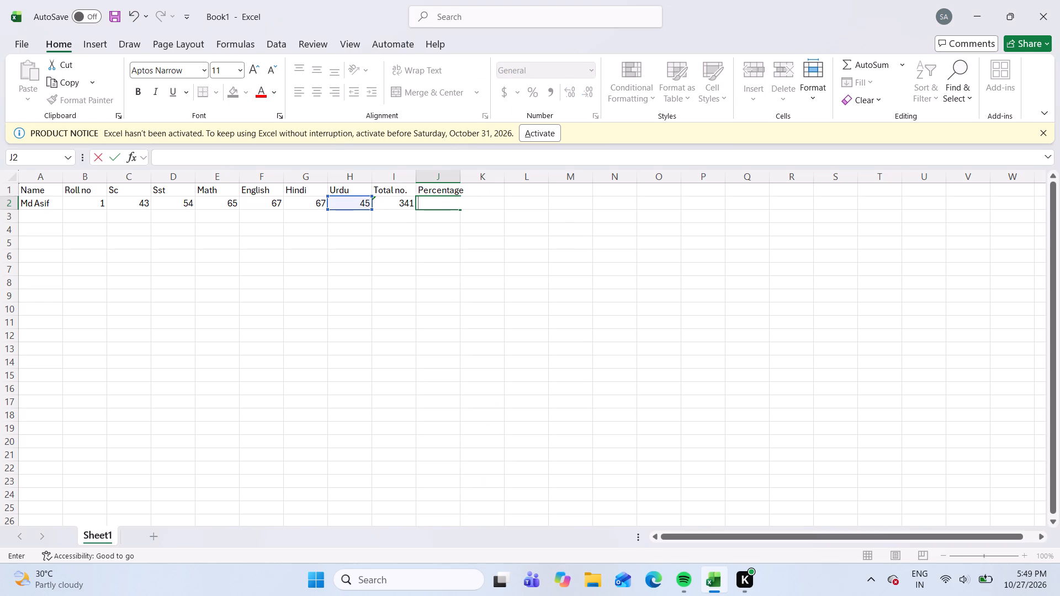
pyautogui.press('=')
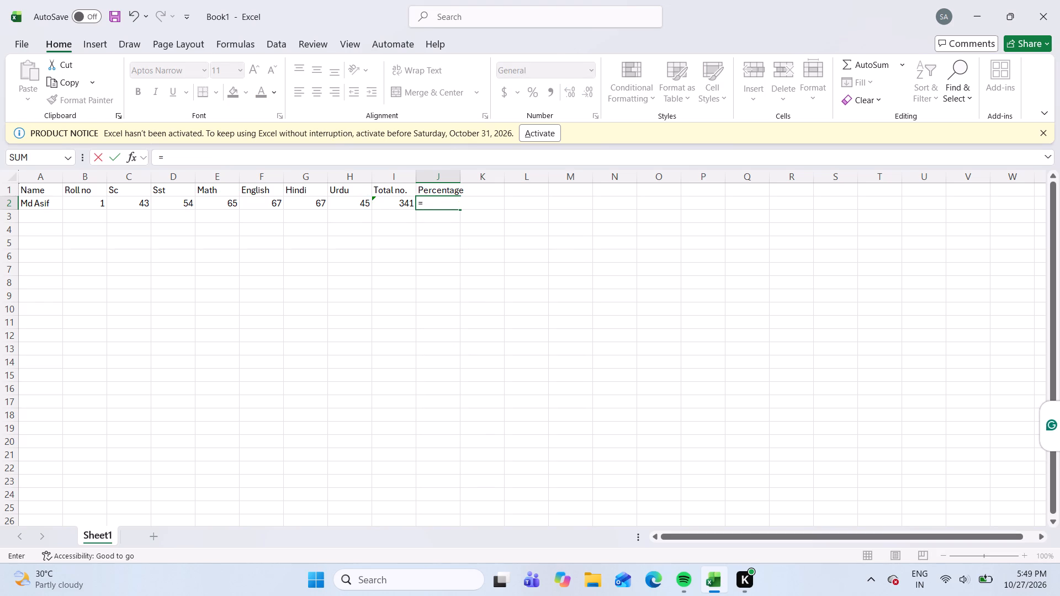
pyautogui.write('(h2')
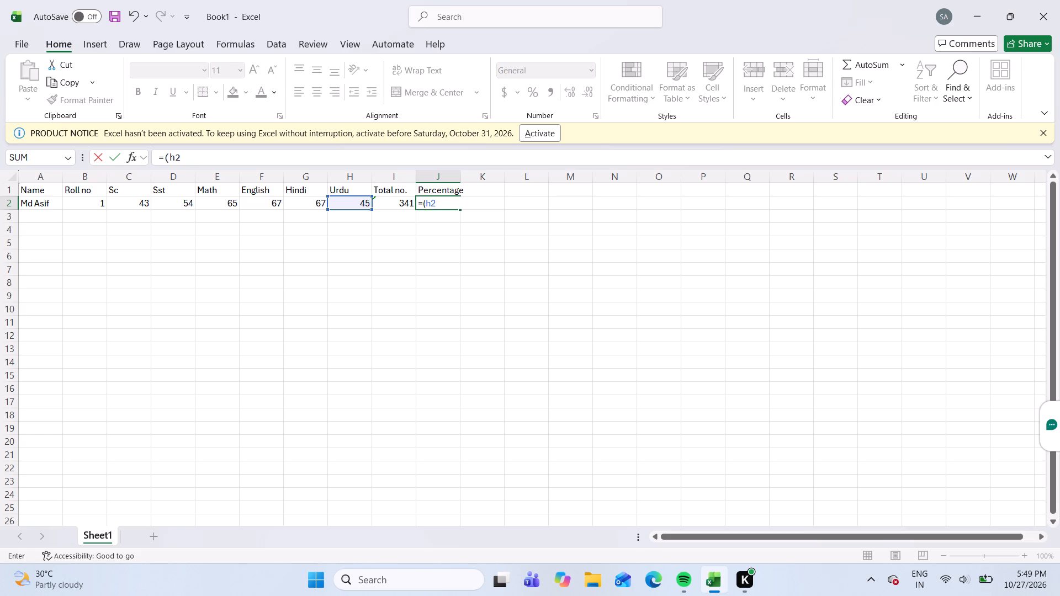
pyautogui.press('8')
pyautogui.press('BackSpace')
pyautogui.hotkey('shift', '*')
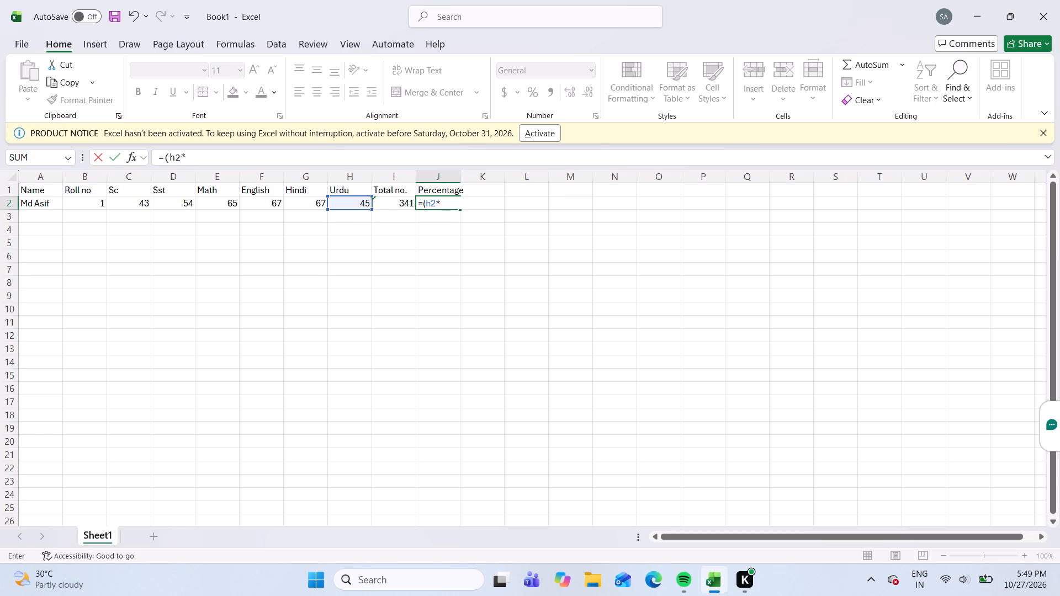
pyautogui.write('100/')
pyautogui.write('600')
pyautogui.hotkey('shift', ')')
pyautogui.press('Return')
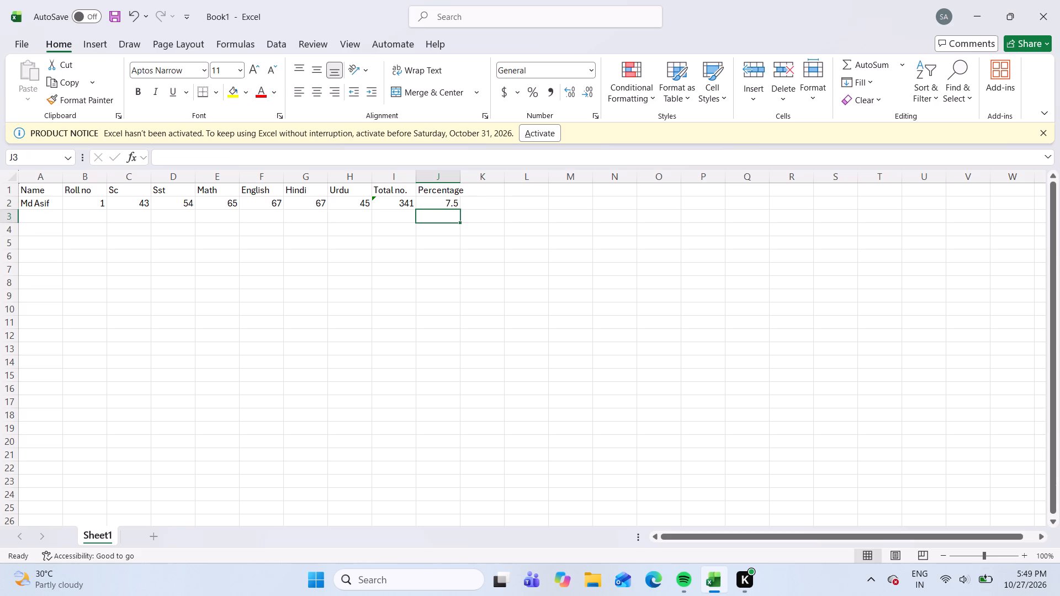
# Replace the formula in Percentage cell J2 with =(I2*100/600) so it uses the total marks.
pyautogui.click(425, 204)
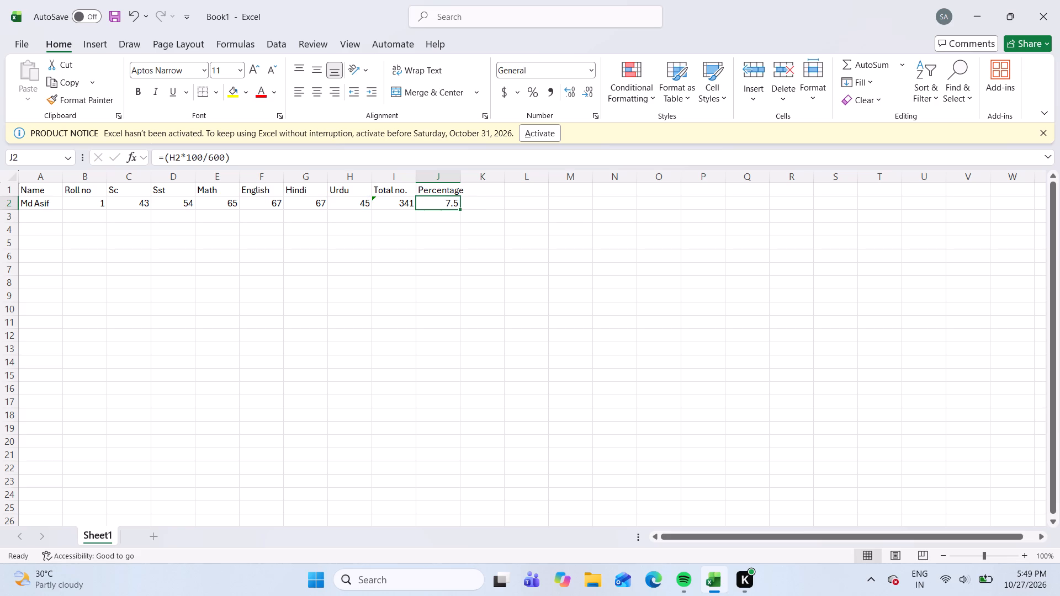
pyautogui.scroll(1, 425, 204)
pyautogui.click(425, 204)
pyautogui.press('BackSpace')
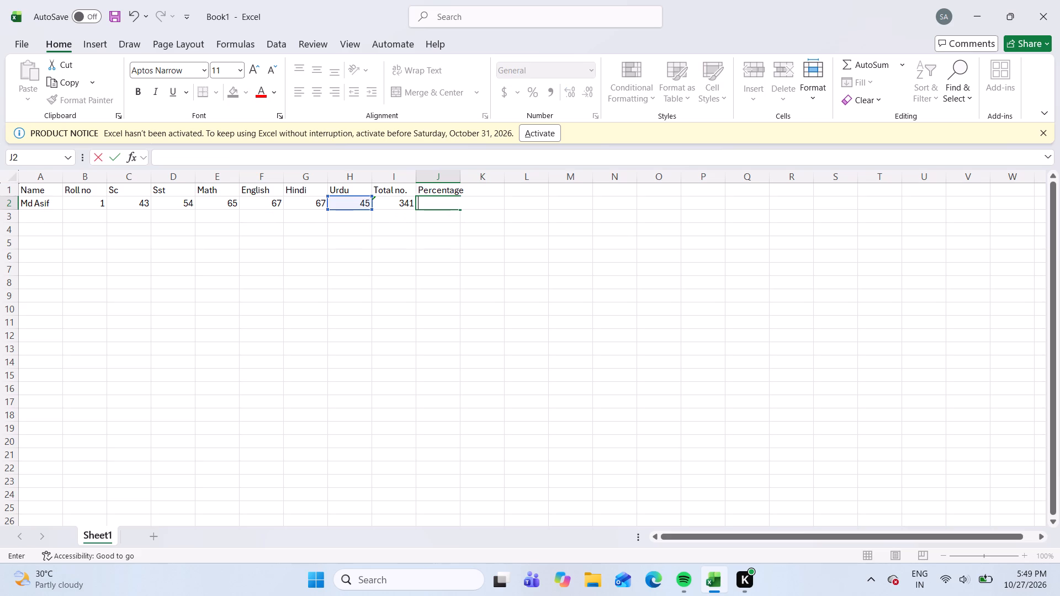
pyautogui.press('2')
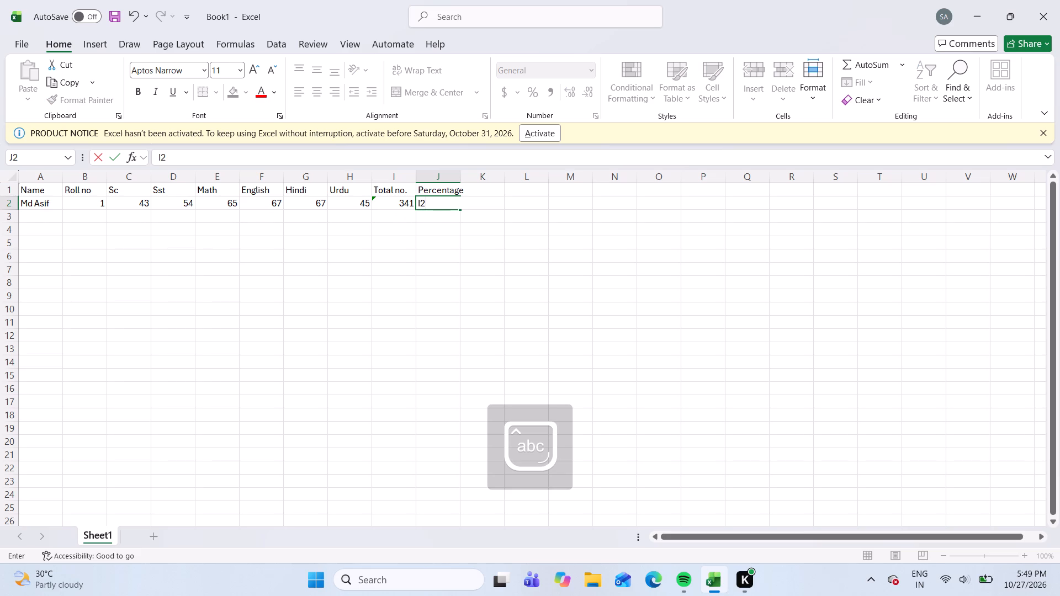
pyautogui.press('BackSpace')
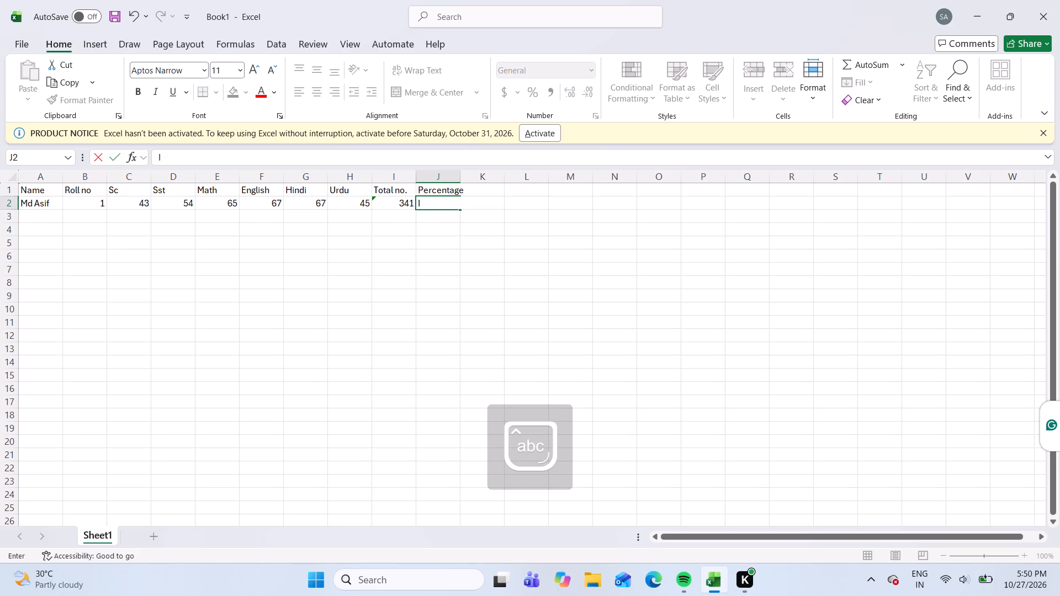
pyautogui.press('BackSpace')
pyautogui.press('-')
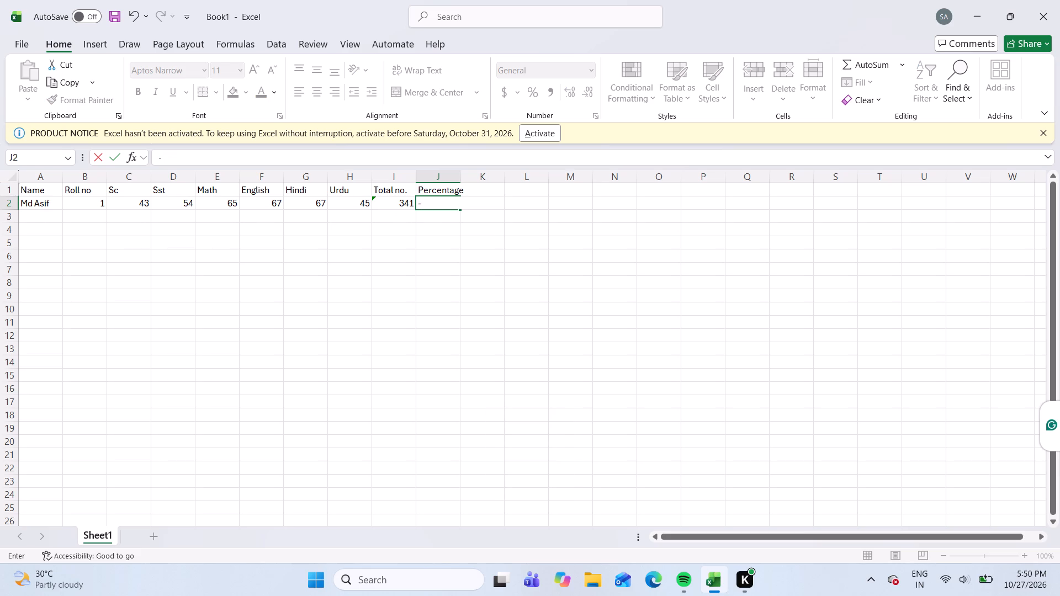
pyautogui.press('BackSpace')
pyautogui.press('=')
pyautogui.write('(i2')
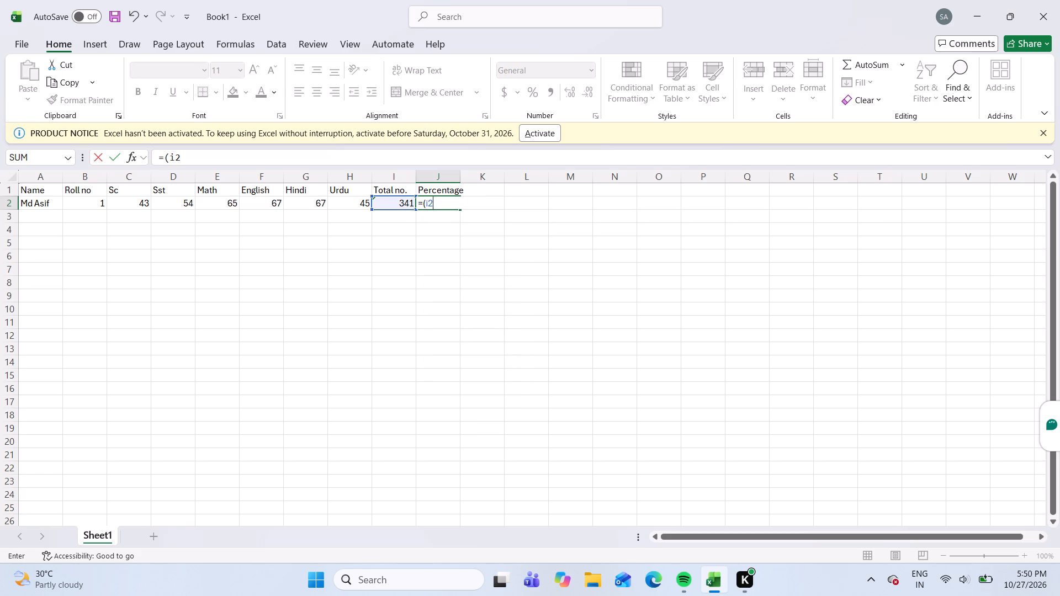
pyautogui.press('8')
pyautogui.write('100')
pyautogui.press('BackSpace')
pyautogui.press('BackSpace')
pyautogui.press('BackSpace')
pyautogui.press('BackSpace')
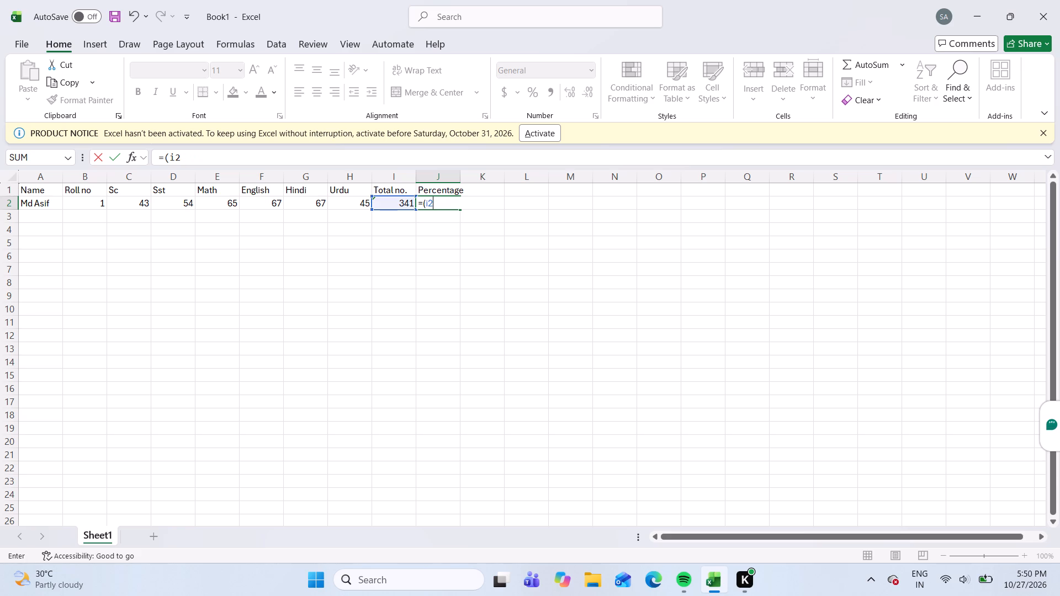
pyautogui.hotkey('shift', '*')
pyautogui.write('100')
pyautogui.write('/600')
pyautogui.hotkey('shift', ')')
pyautogui.press('Return')
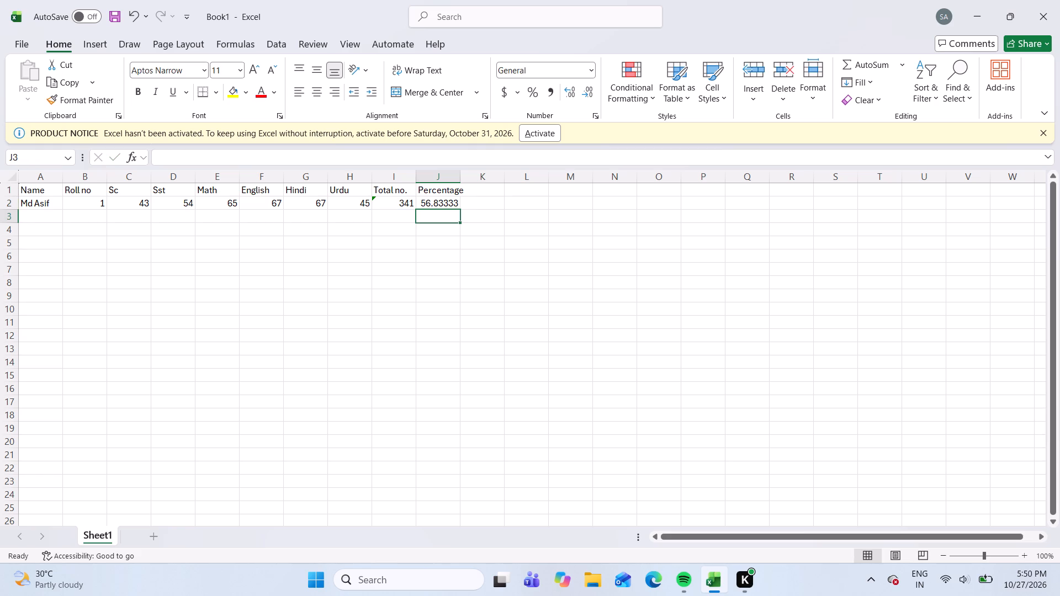
# Enter the student names Saim in A3 and Anas in A4 of the Name column.
pyautogui.click(44, 219)
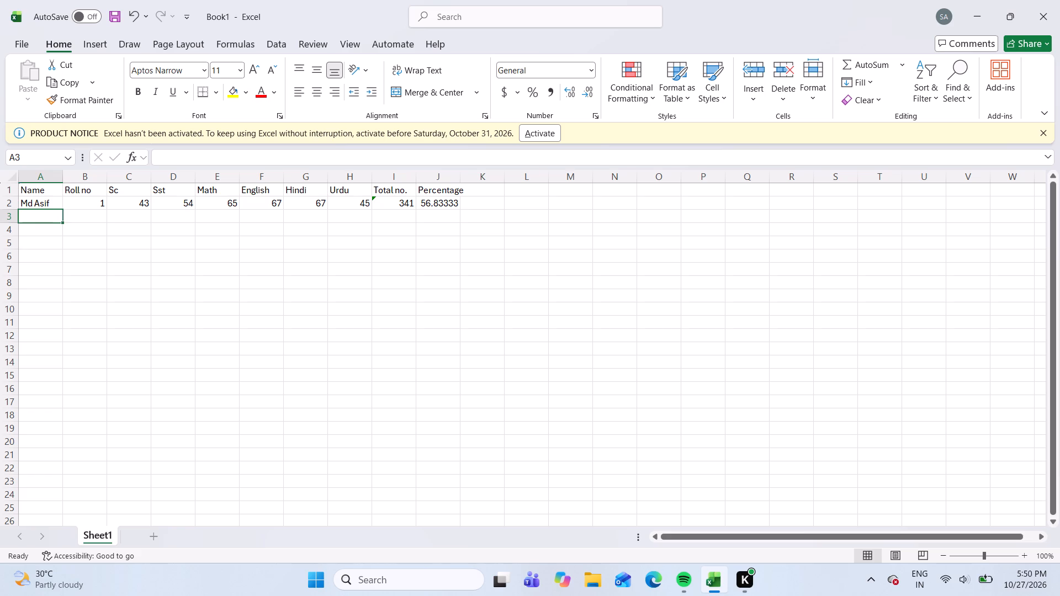
pyautogui.write('SA')
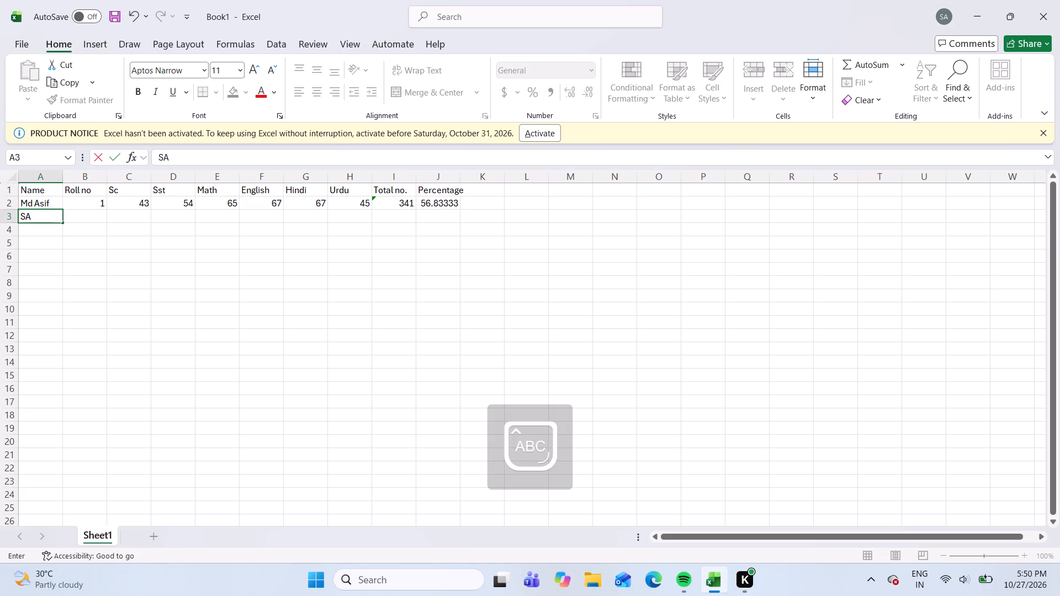
pyautogui.press('BackSpace')
pyautogui.press('i')
pyautogui.press('BackSpace')
pyautogui.write('aim')
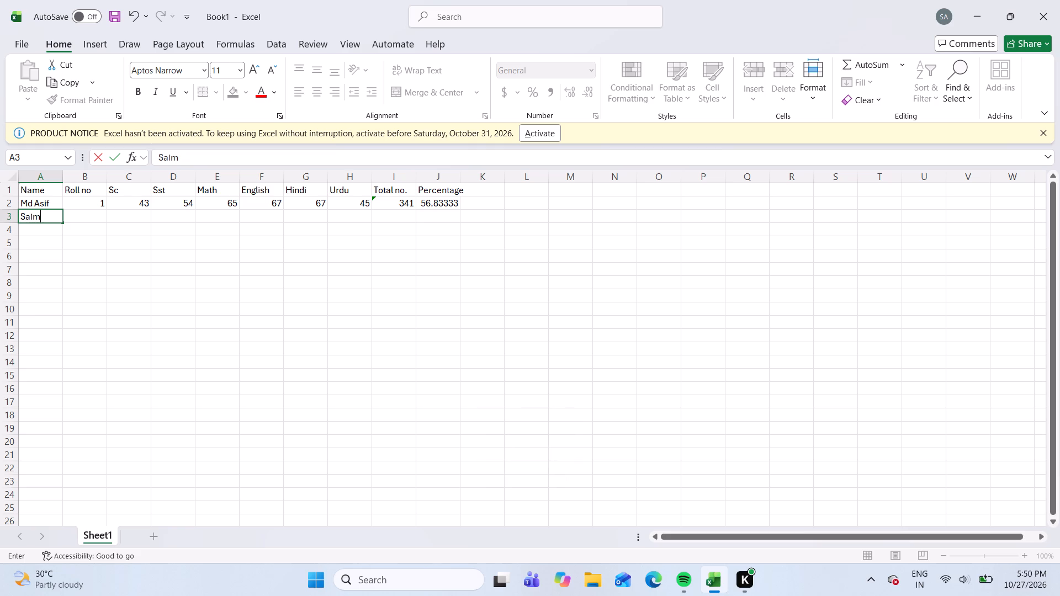
pyautogui.press('Down')
pyautogui.press('a')
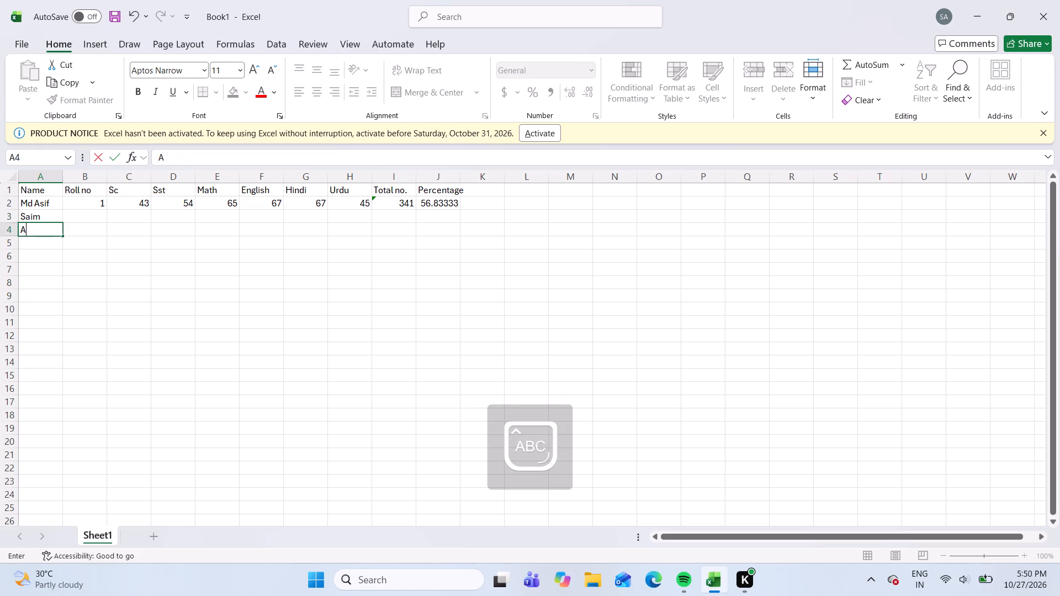
pyautogui.write('sif')
pyautogui.press('Down')
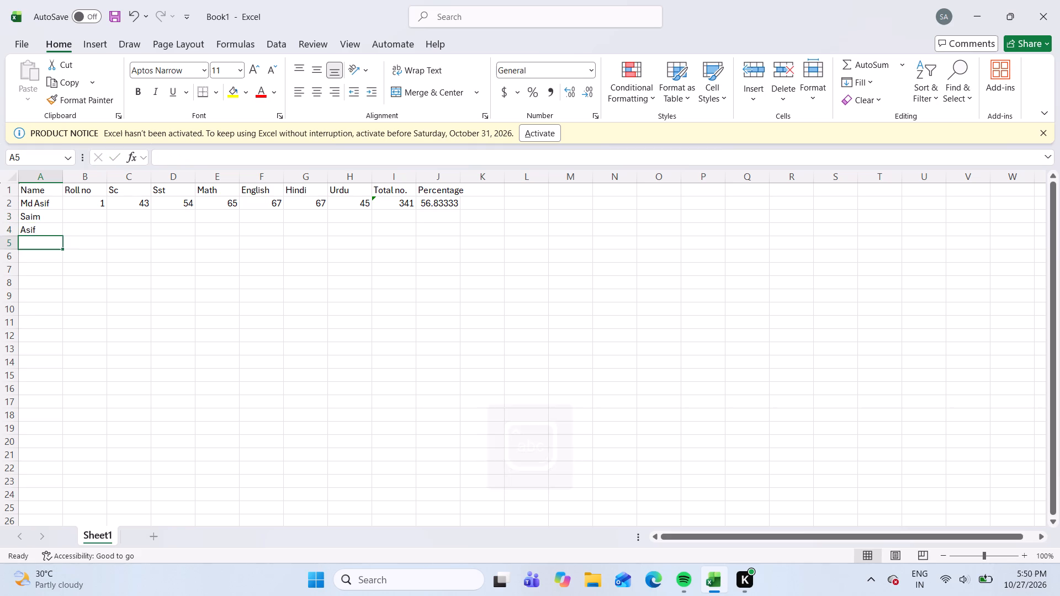
pyautogui.press('Up')
pyautogui.press('BackSpace')
pyautogui.press('a')
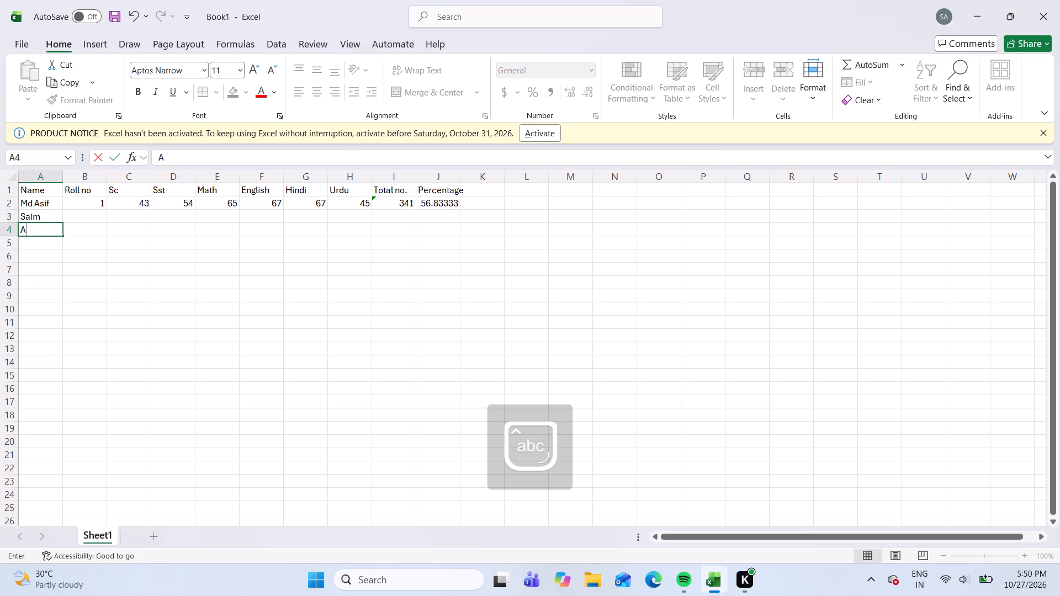
pyautogui.press('n')
pyautogui.write('as')
pyautogui.press('Down')
# Enter the student names Aarfin in A5, Raj in A6 and Shizan in A7 of the Name column.
pyautogui.press('a')
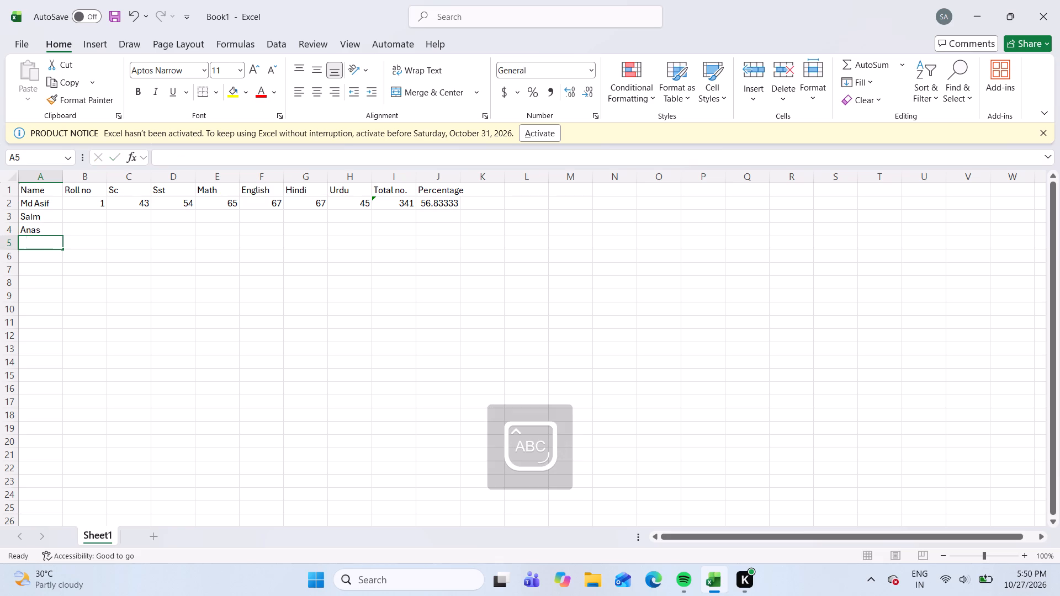
pyautogui.write('arfin')
pyautogui.press('Down')
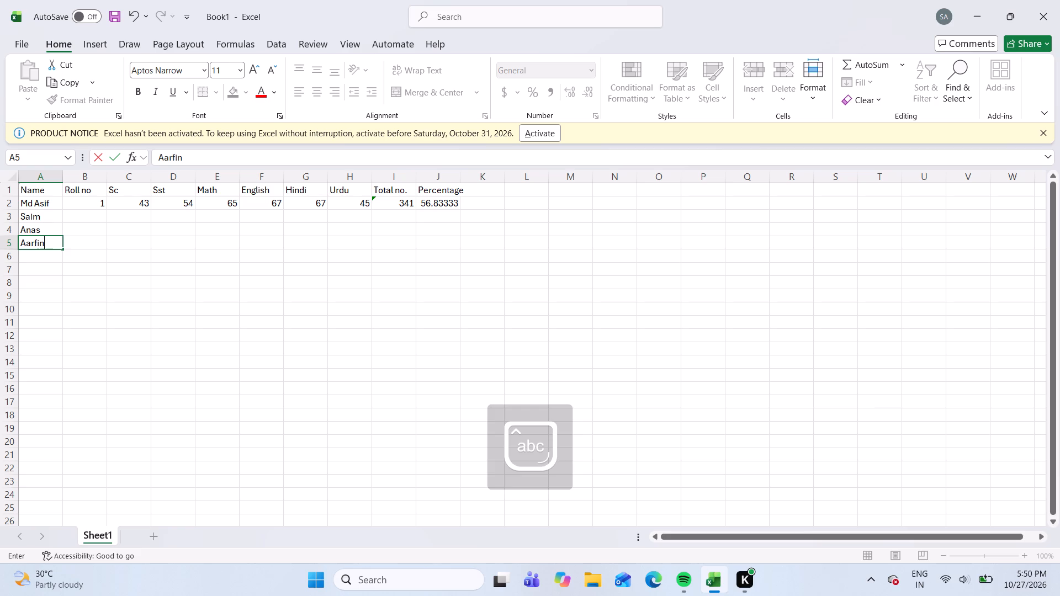
pyautogui.press('r')
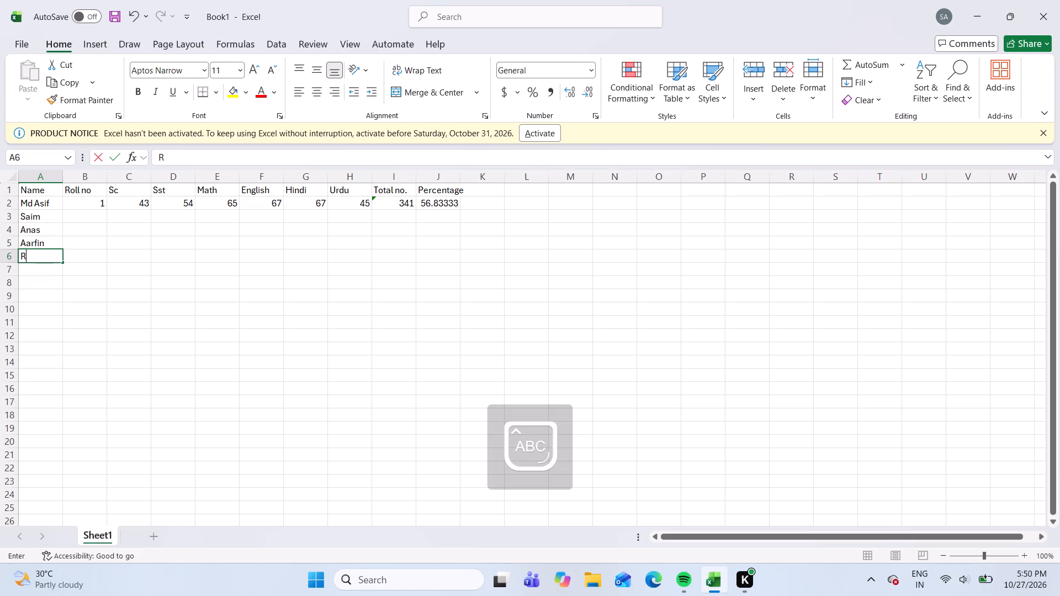
pyautogui.write('aj')
pyautogui.press('Down')
pyautogui.press('s')
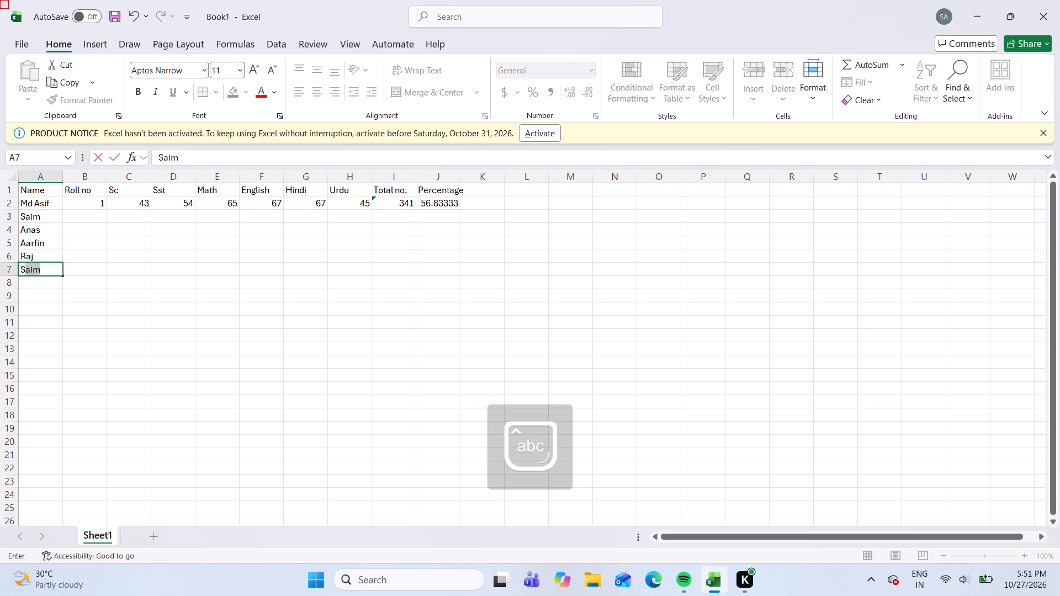
pyautogui.write('hizan')
pyautogui.press('Down')
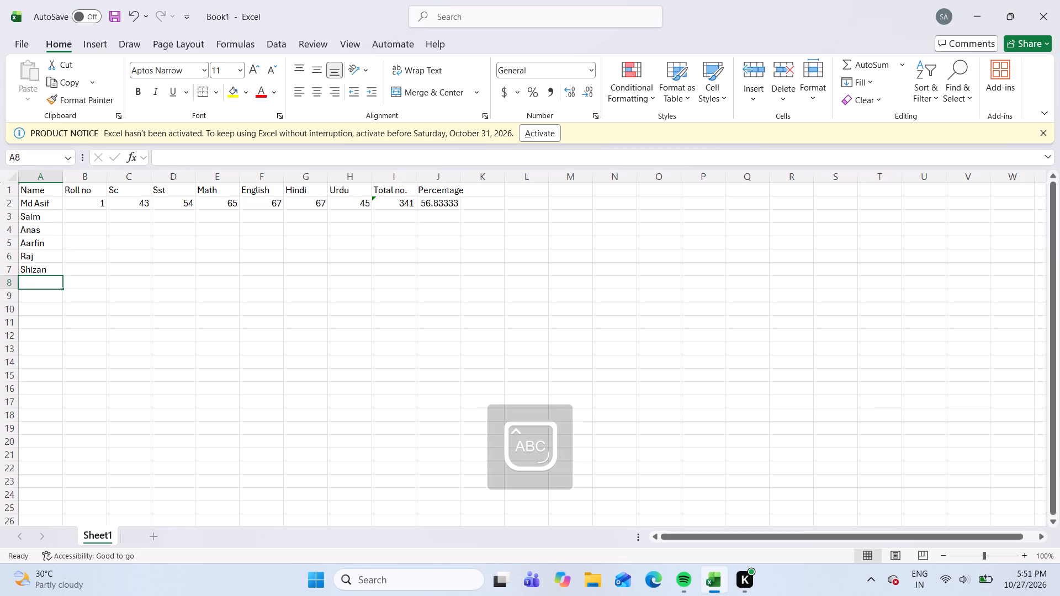
# Enter the student names Talha in A8, Kaif in A9 and Sadique in A10 of the Name column.
pyautogui.write('alha')
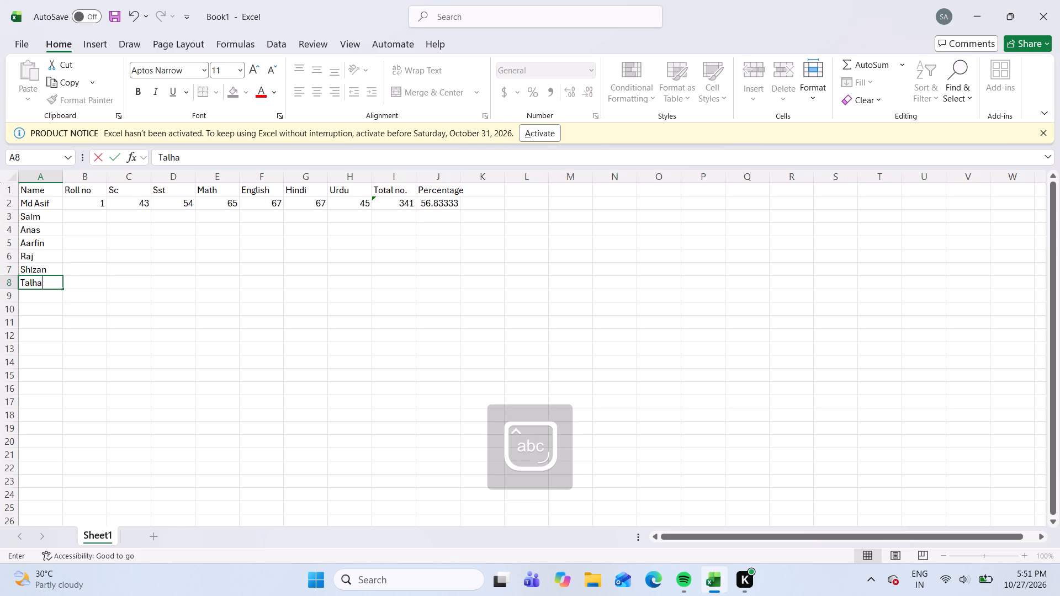
pyautogui.press('Down')
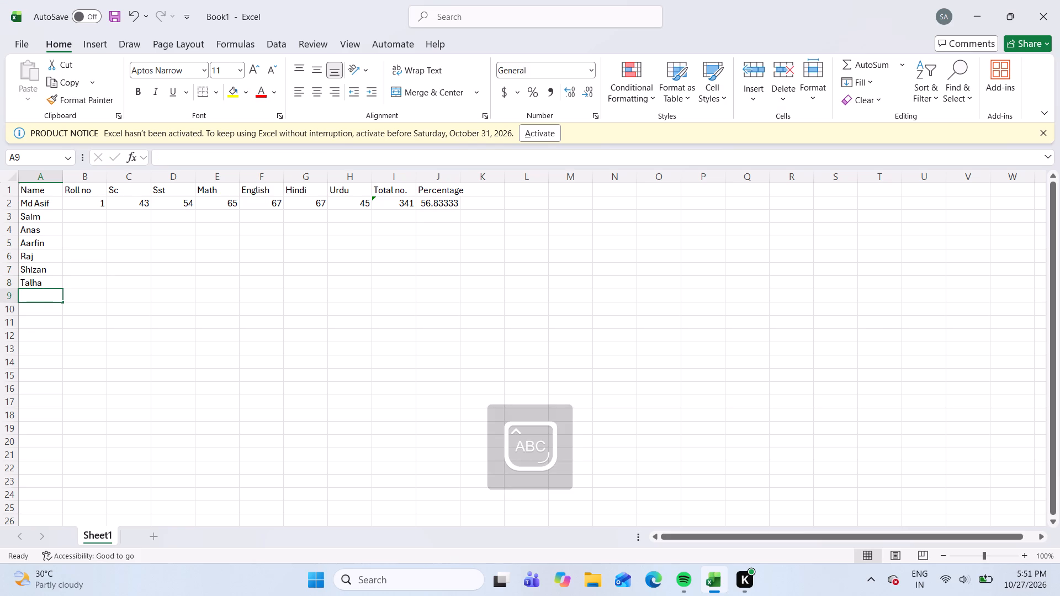
pyautogui.press('i')
pyautogui.press('BackSpace')
pyautogui.write('aif')
pyautogui.press('Down')
pyautogui.press('s')
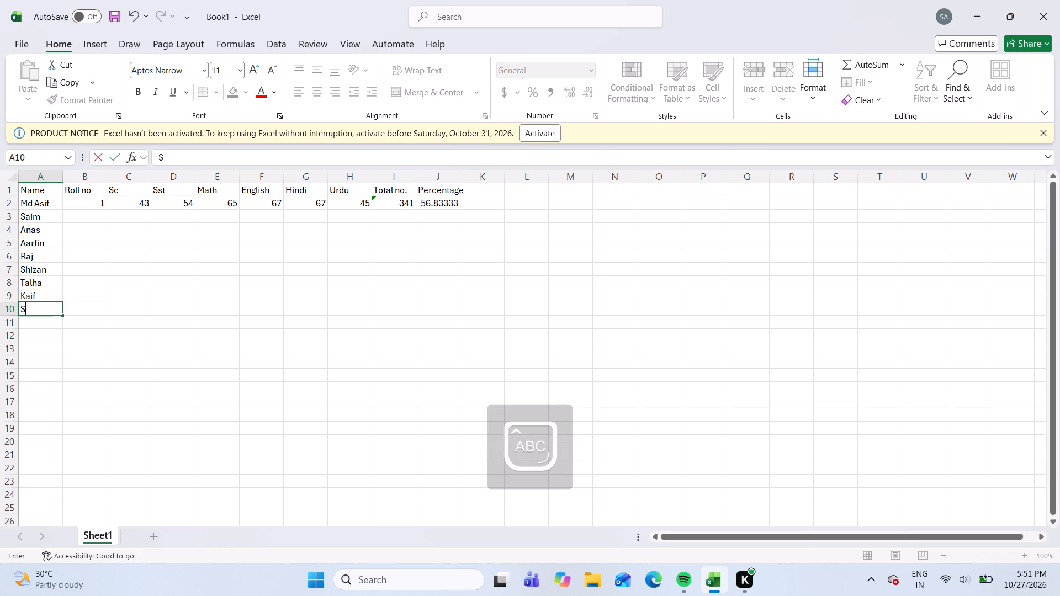
pyautogui.write('adique')
pyautogui.press('Down')
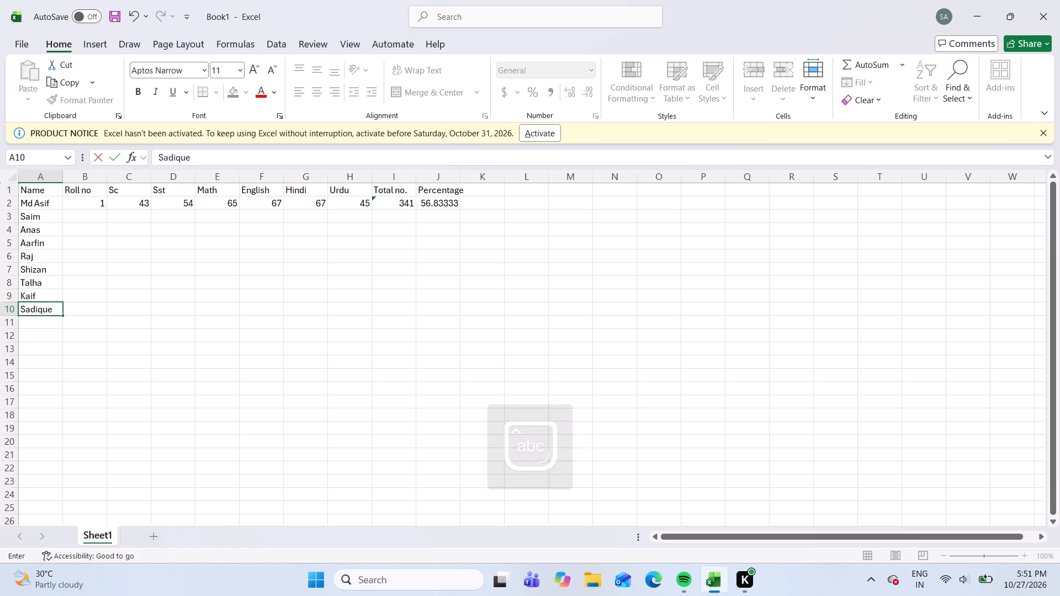
# Enter the student names Farhan in A11, Meraj in A12, Faiyaz in A13 and Aman in A14.
pyautogui.write('arhan')
pyautogui.press('Down')
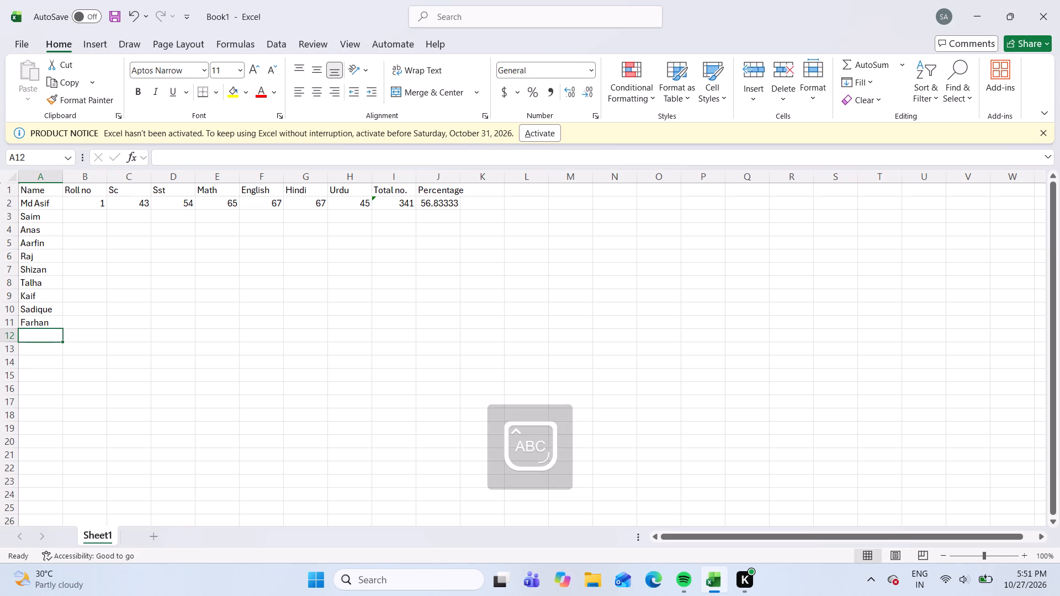
pyautogui.write('eraj')
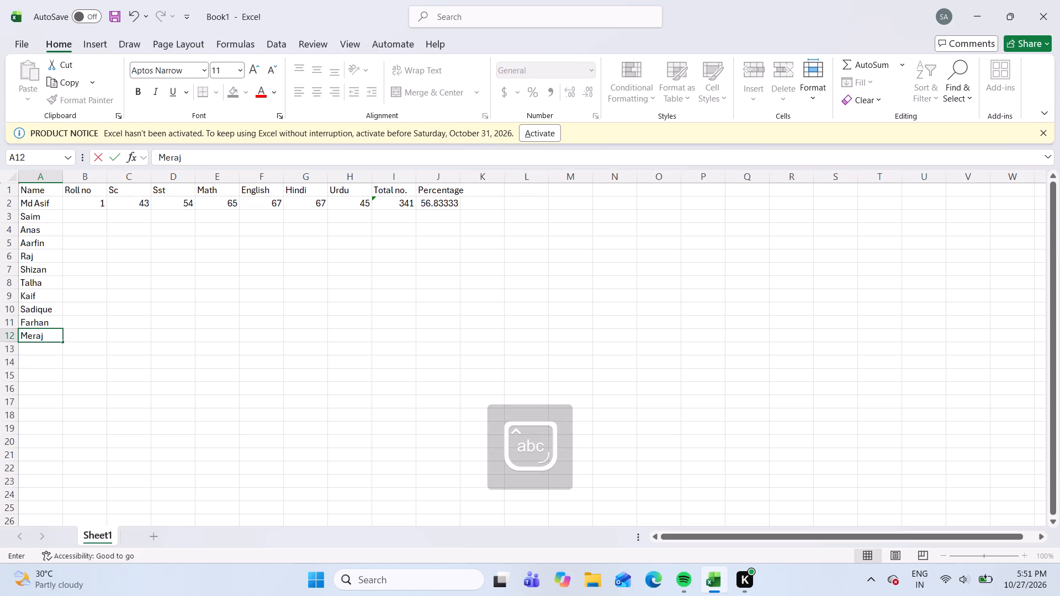
pyautogui.press('Down')
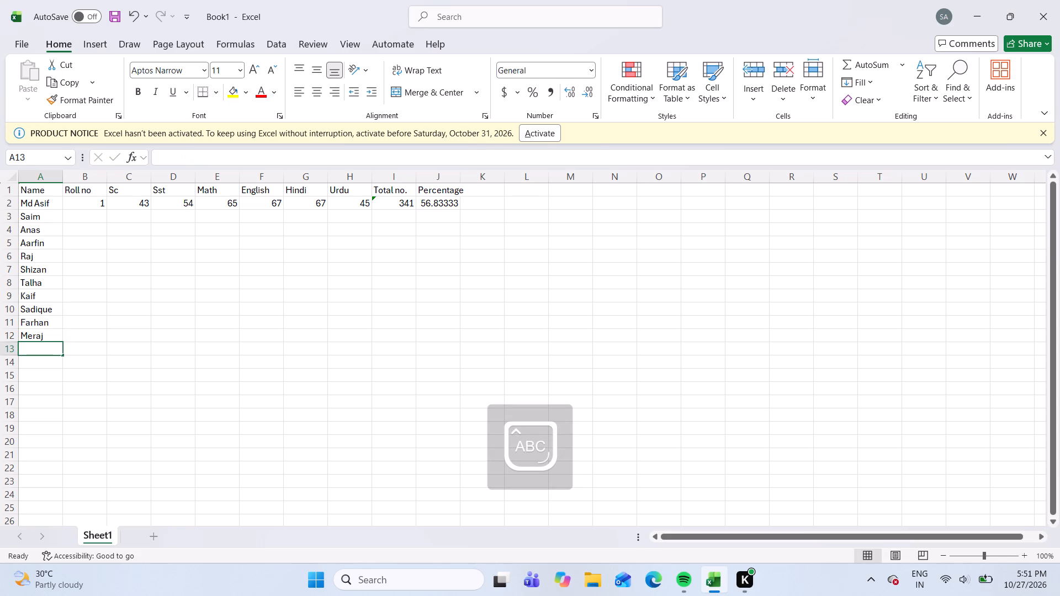
pyautogui.write('aiyaz')
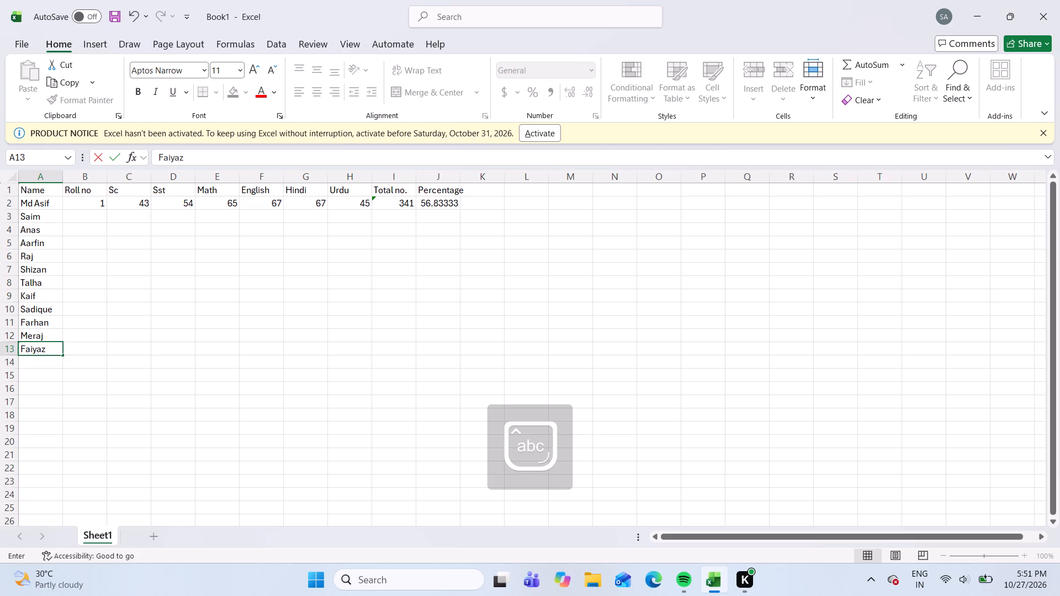
pyautogui.press('Down')
pyautogui.write('AM')
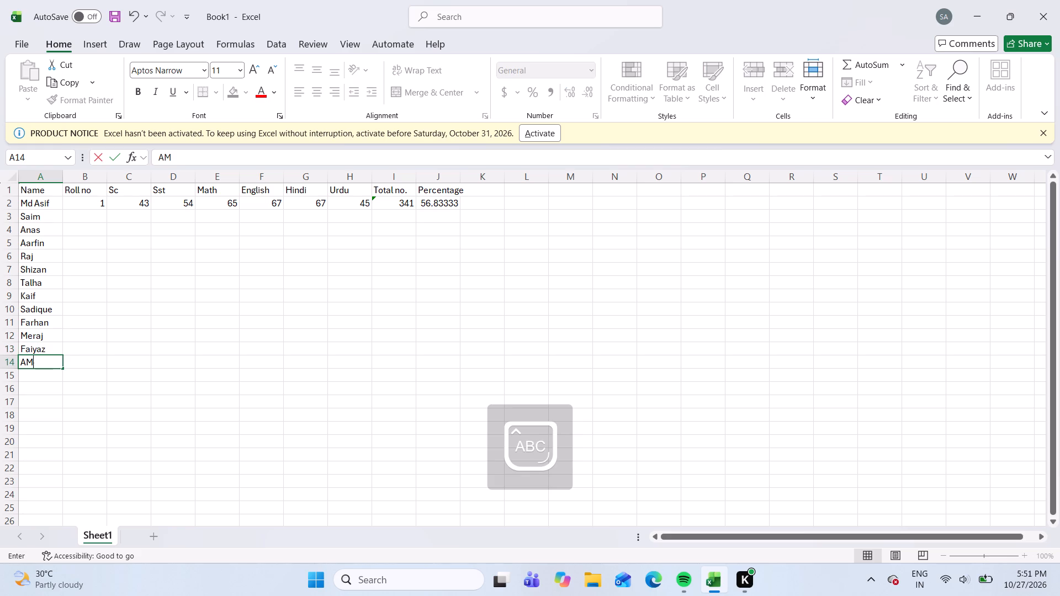
pyautogui.press('BackSpace')
pyautogui.press('Down')
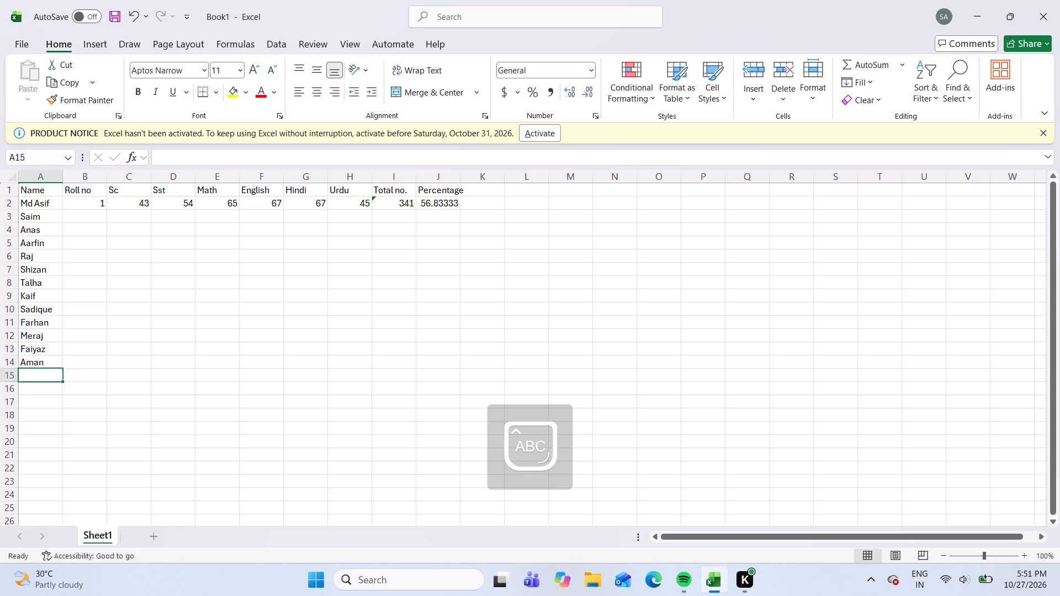
# Enter the student names Amit in A15 and Aslam in A16 of the Name column.
pyautogui.press('a')
pyautogui.write('mit')
pyautogui.press('Down')
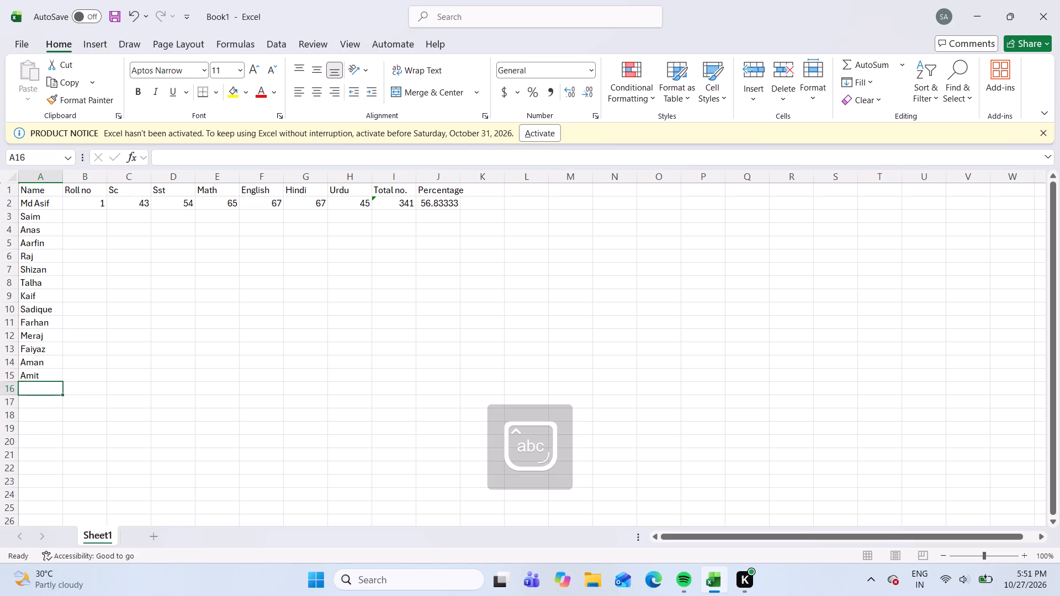
pyautogui.press('a')
pyautogui.write('slam')
pyautogui.press('Down')
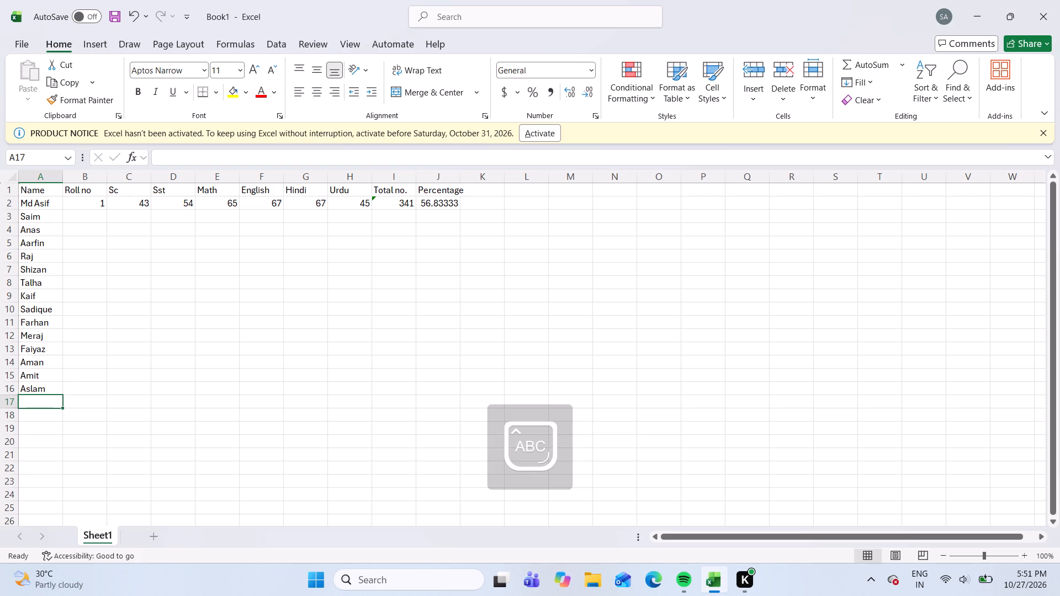
# Enter the student name Farhad in A17 of the Name column, with only the first letter capitalized.
pyautogui.write('FAR')
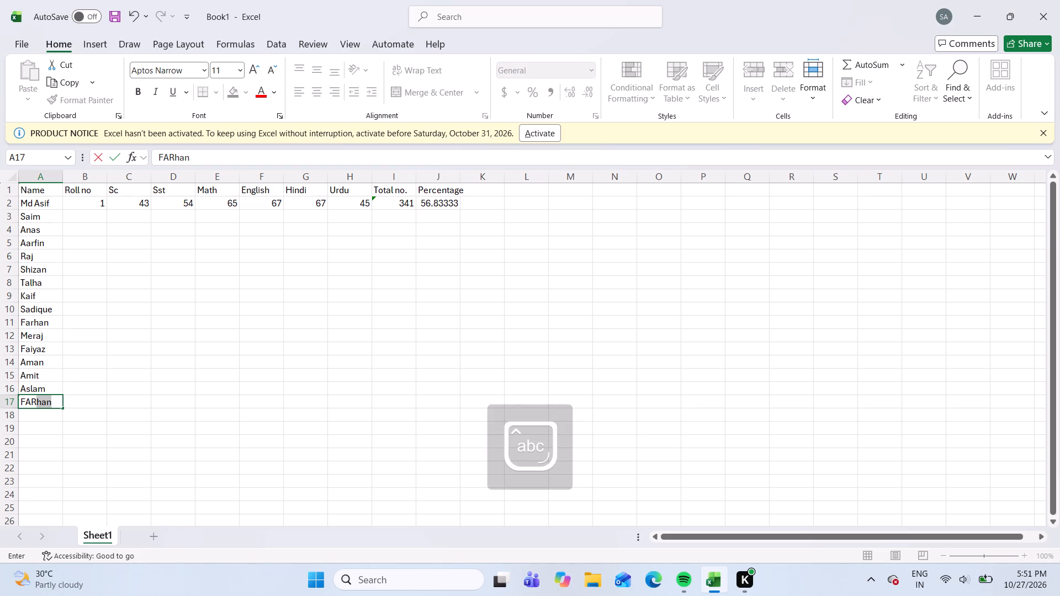
pyautogui.press('BackSpace')
pyautogui.press('BackSpace')
pyautogui.press('BackSpace')
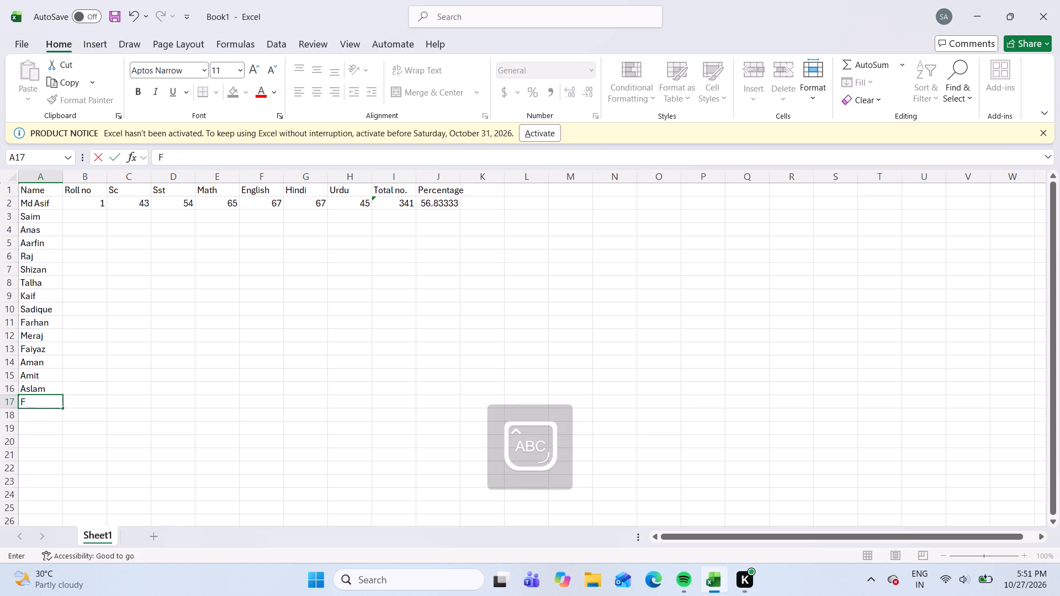
pyautogui.write('AR')
pyautogui.press('BackSpace')
pyautogui.press('BackSpace')
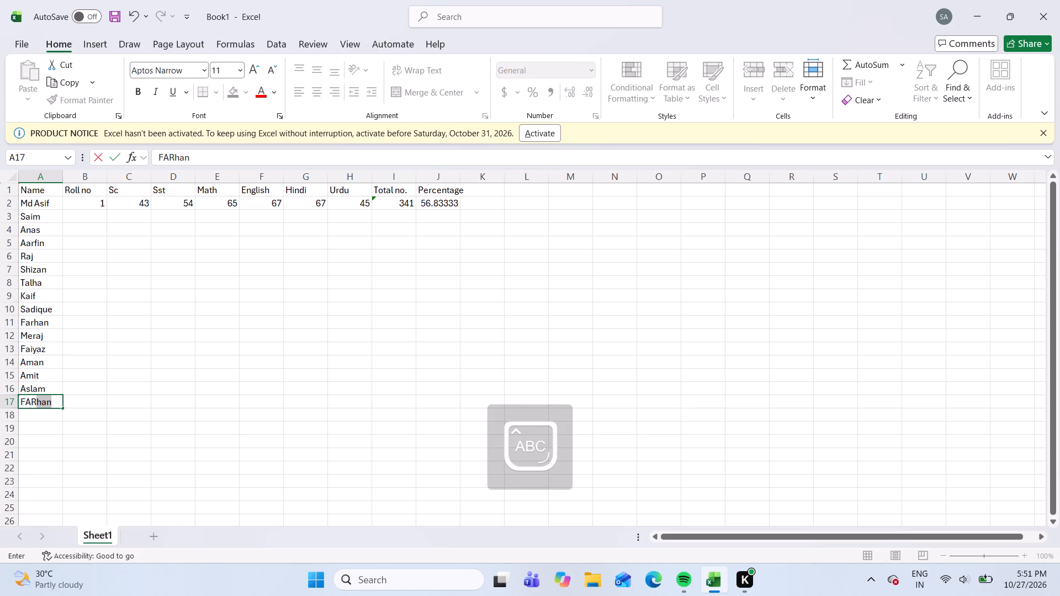
pyautogui.press('BackSpace')
pyautogui.write('arha')
pyautogui.press('d')
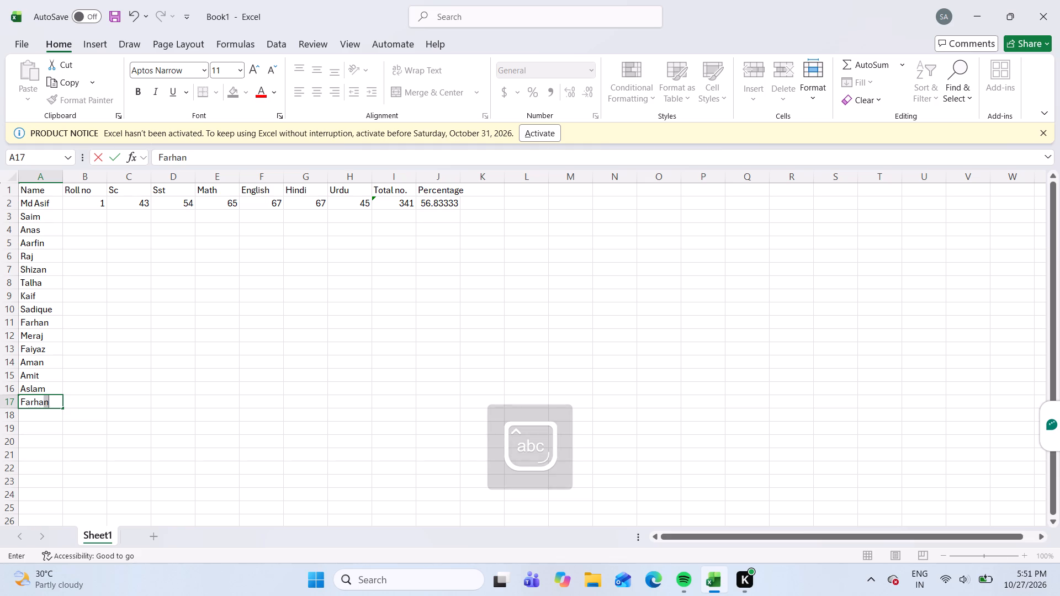
pyautogui.press('Down')
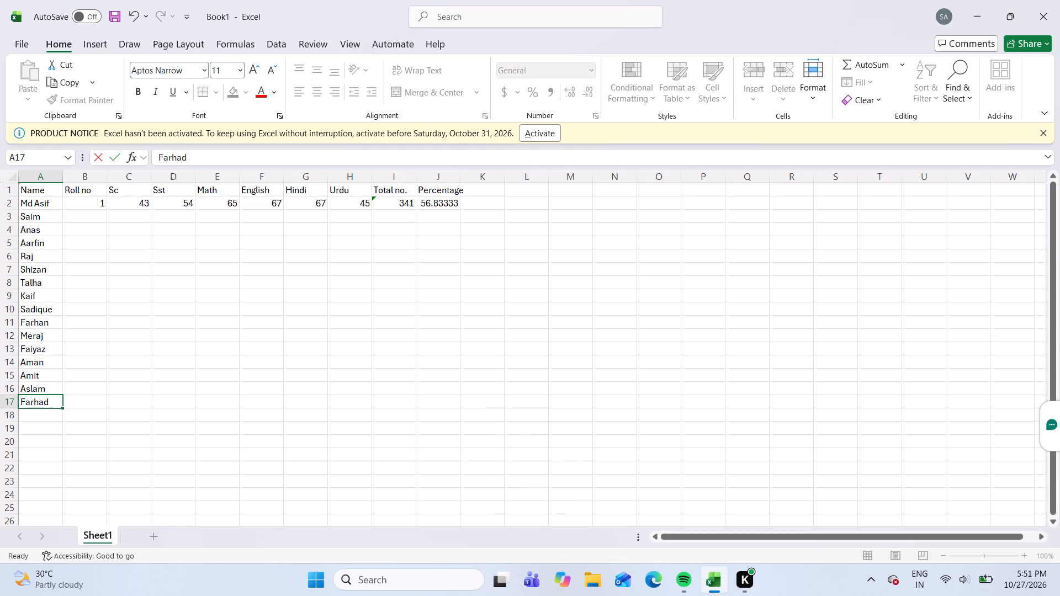
# Enter the student names Sehzaad in A18, Zeeshan in A19 and Gulfraz in A20 of the Name column.
pyautogui.press('s')
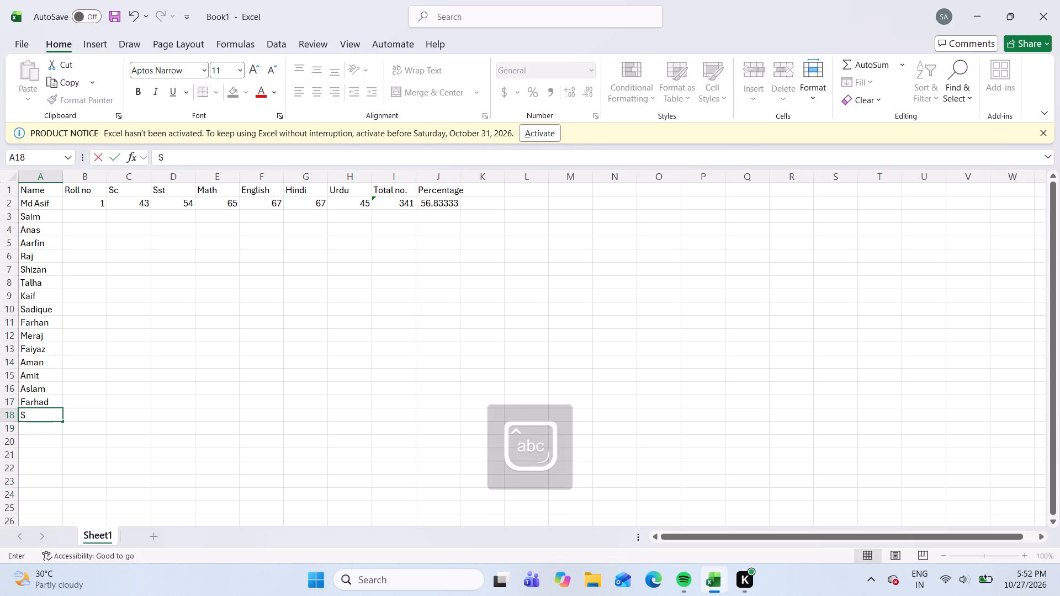
pyautogui.write('ehzaad')
pyautogui.press('Down')
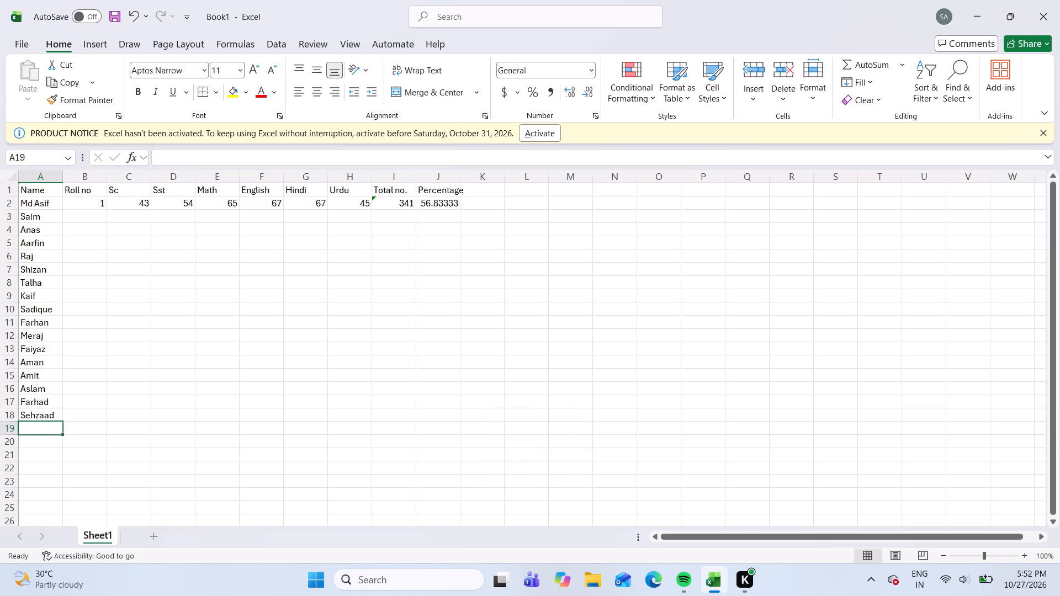
pyautogui.press('z')
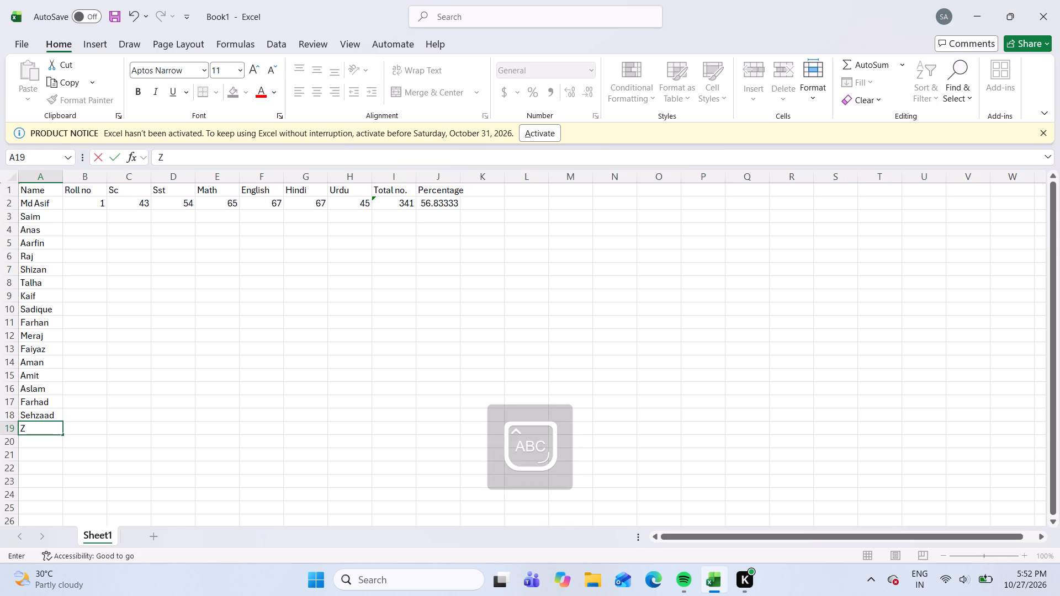
pyautogui.press('BackSpace')
pyautogui.press('z')
pyautogui.write('eeshan')
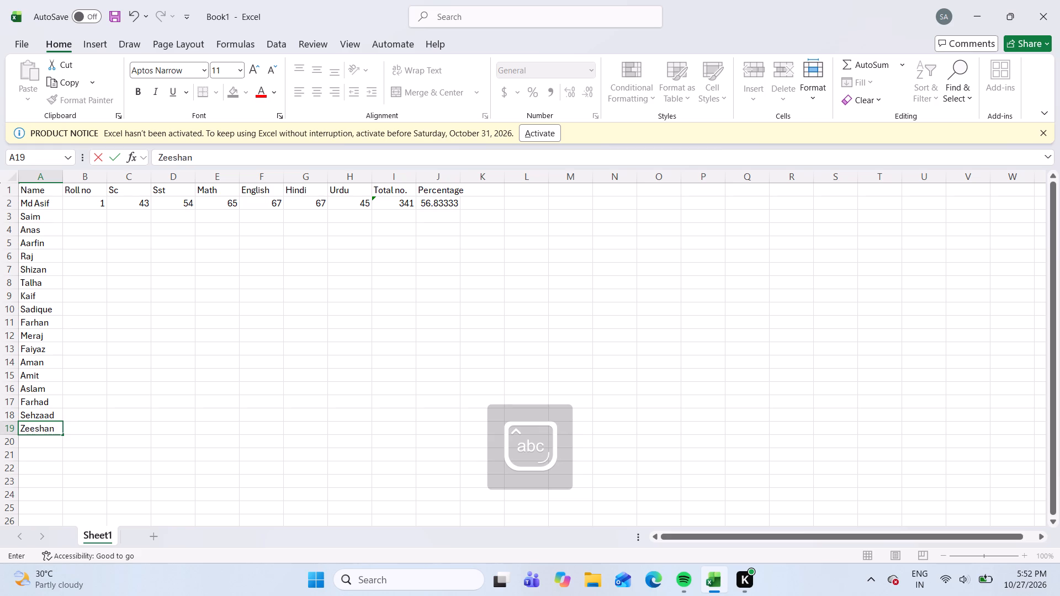
pyautogui.press('Down')
pyautogui.press('g')
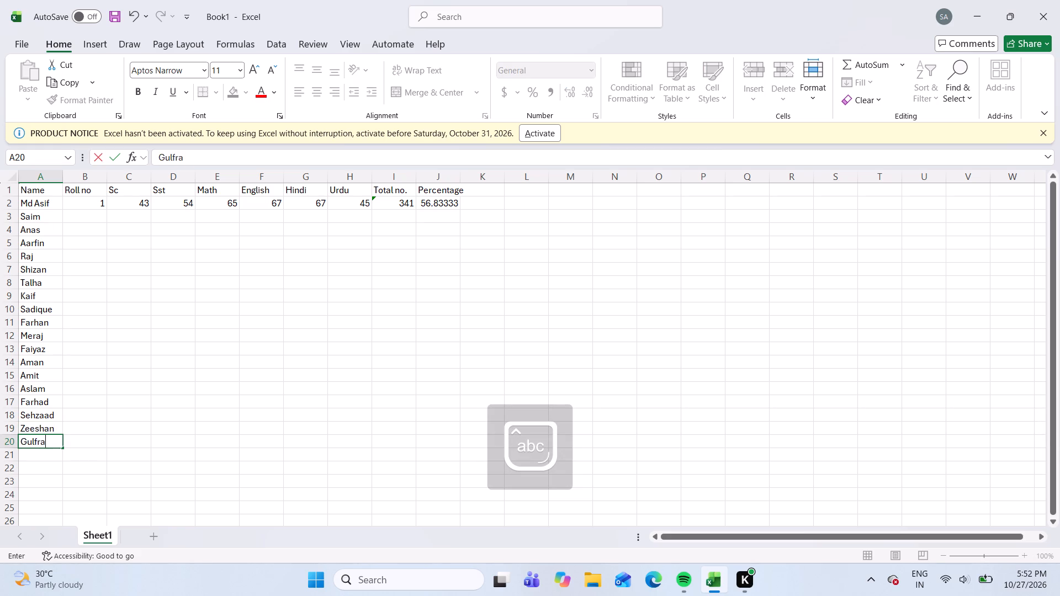
pyautogui.press('Up')
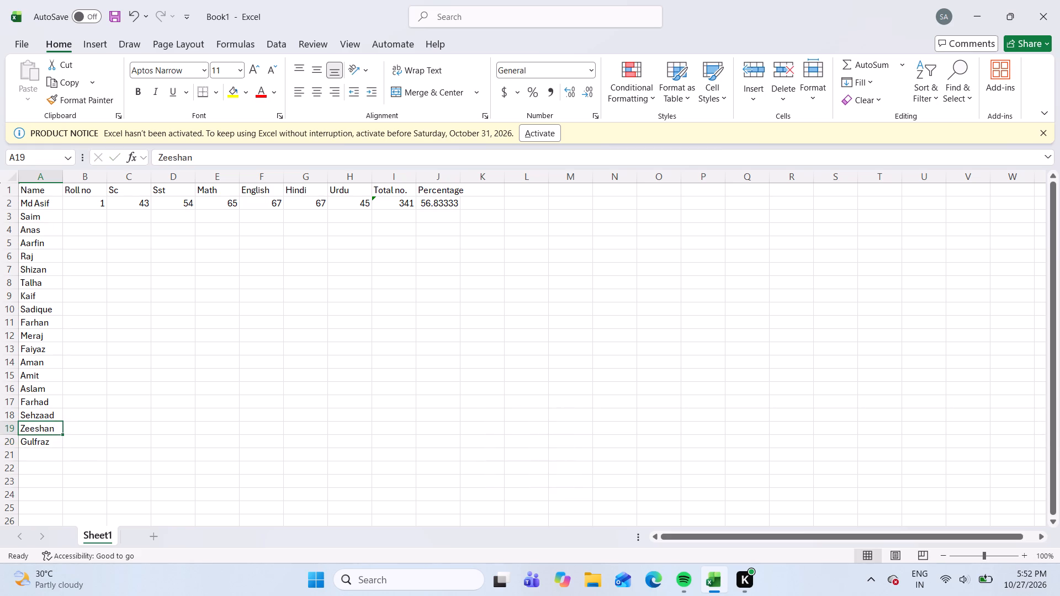
# Enter the roll numbers 2 through 9 in cells B3 to B10 of the Roll no column.
pyautogui.press('Right')
pyautogui.press('Up')
pyautogui.press('Up')
pyautogui.press('Up')
pyautogui.press('Up')
pyautogui.press('Up')
pyautogui.press('Up')
pyautogui.press('Up')
pyautogui.press('Up')
pyautogui.press('Up')
pyautogui.press('Up')
pyautogui.press('Up')
pyautogui.press('Up')
pyautogui.press('Up')
pyautogui.press('Up')
pyautogui.press('Up')
pyautogui.press('Up')
pyautogui.press('Up')
pyautogui.press('Up')
pyautogui.press('Up')
pyautogui.press('Up')
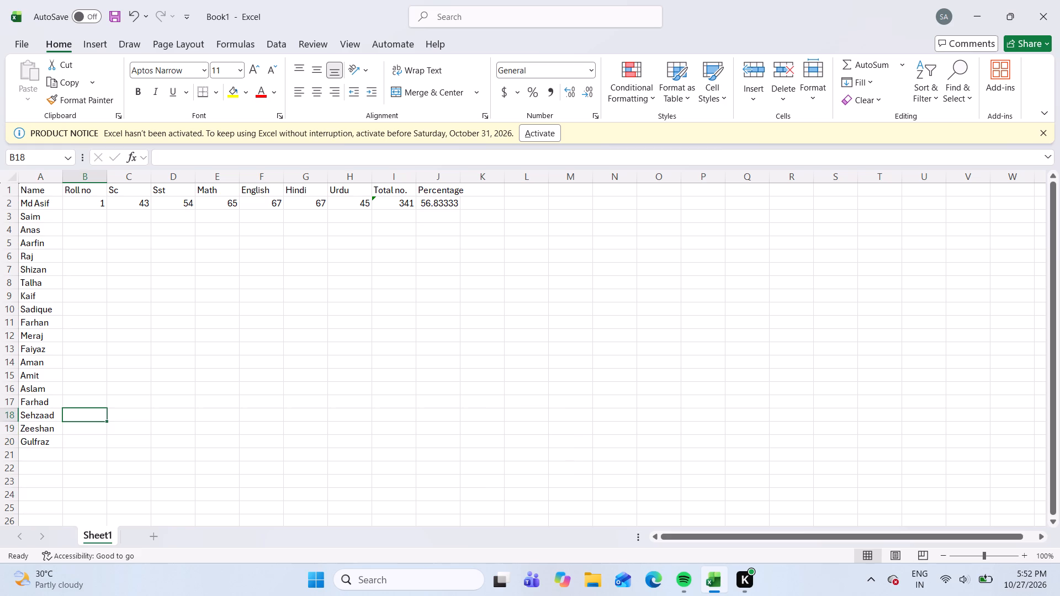
pyautogui.press('Down')
pyautogui.press('Down')
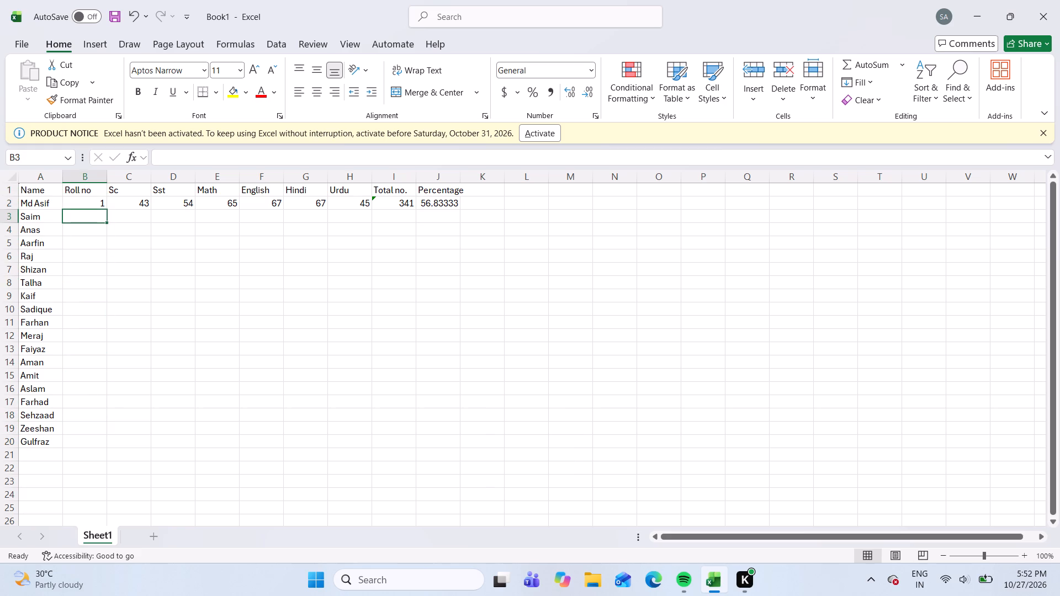
pyautogui.press('2')
pyautogui.press('Down')
pyautogui.press('3')
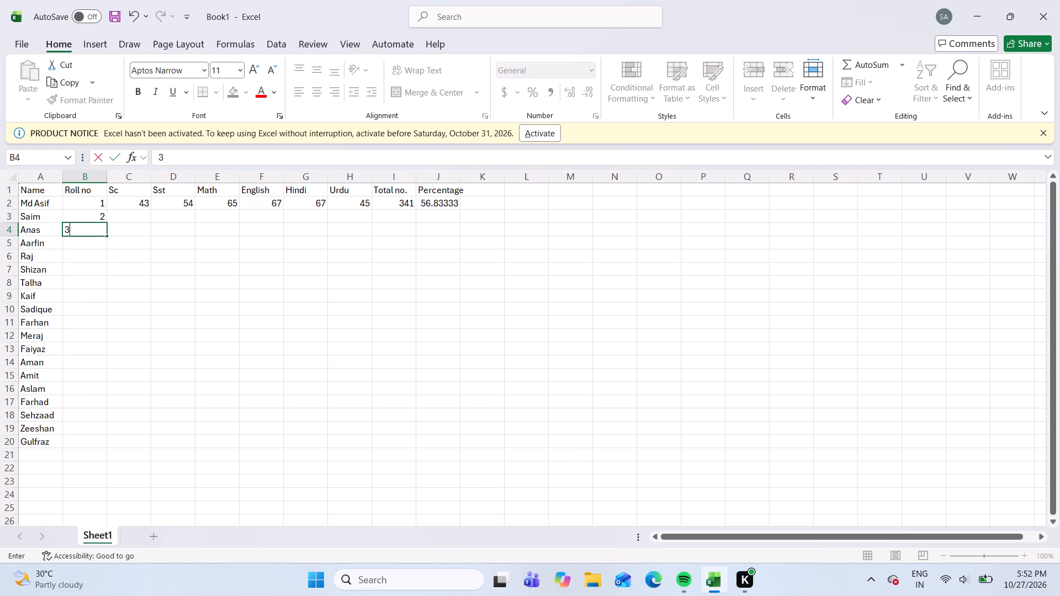
pyautogui.press('Down')
pyautogui.press('4')
pyautogui.press('Down')
pyautogui.press('5')
pyautogui.press('Down')
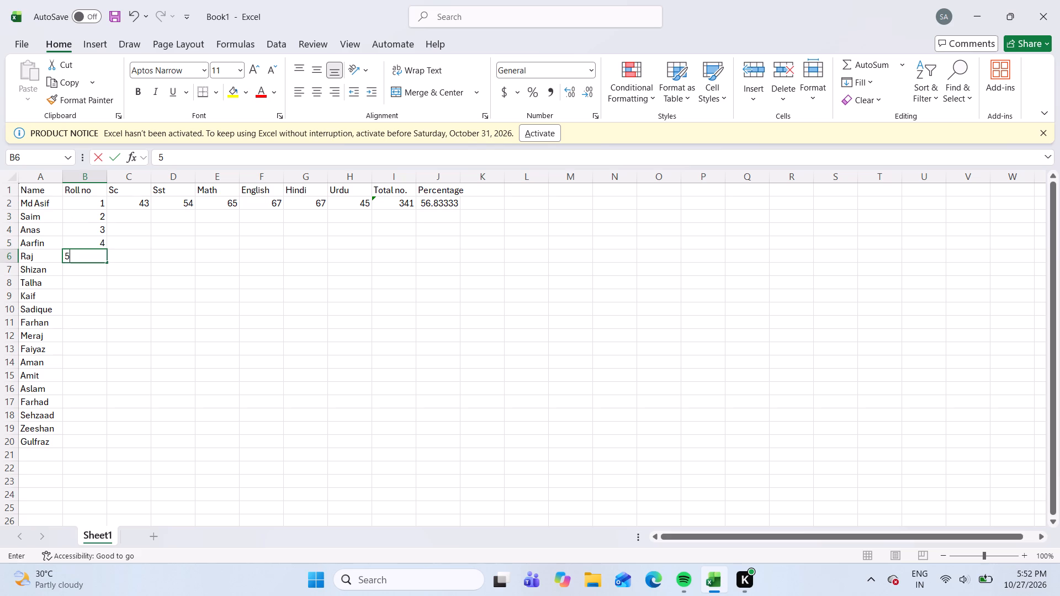
pyautogui.press('6')
pyautogui.press('Down')
pyautogui.press('7')
pyautogui.press('Down')
pyautogui.press('8')
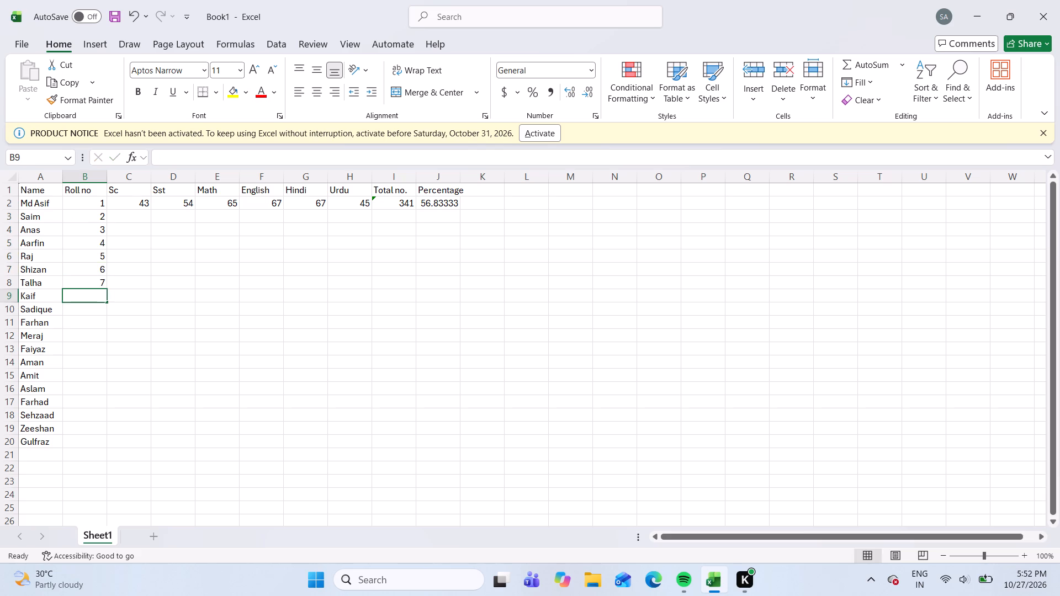
pyautogui.press('Down')
pyautogui.press('9')
pyautogui.press('Down')
# Enter the roll numbers 10 through 14 in cells B11 to B15 of the Roll no column.
pyautogui.press('1')
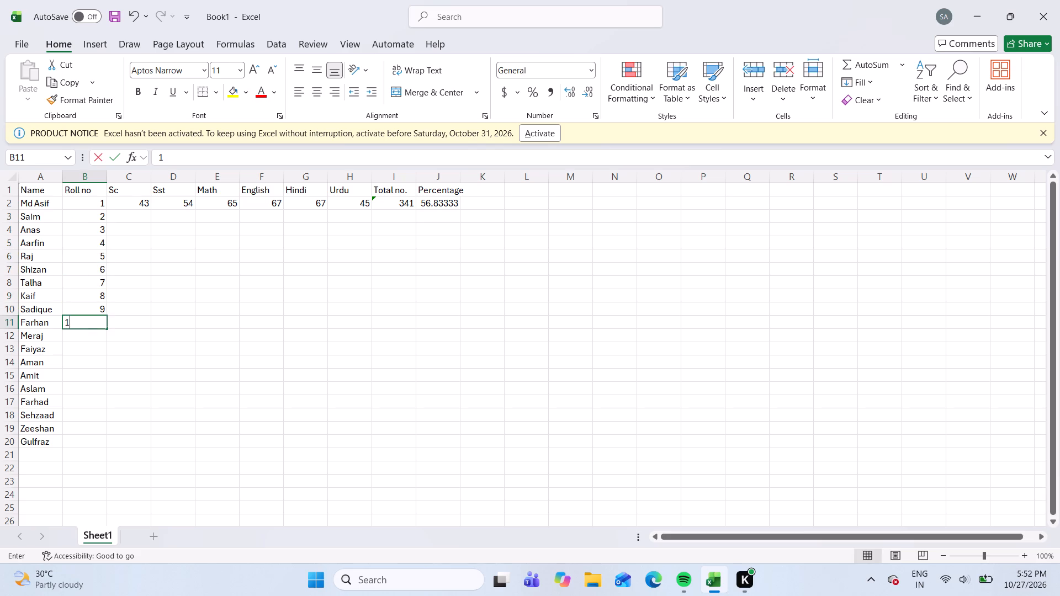
pyautogui.press('0')
pyautogui.press('Down')
pyautogui.write('11')
pyautogui.press('Down')
pyautogui.write('12')
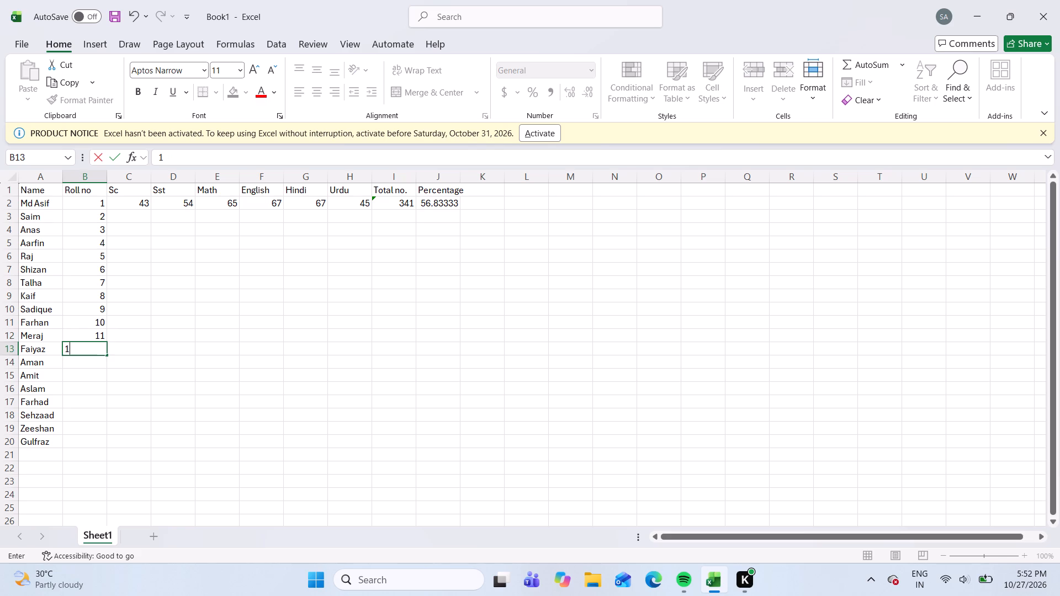
pyautogui.press('Down')
pyautogui.write('13')
pyautogui.press('Down')
pyautogui.write('14')
pyautogui.press('Down')
# Enter the roll numbers 15 through 19 in cells B16 to B20 of the Roll no column.
pyautogui.write('15')
pyautogui.press('Down')
pyautogui.write('16')
pyautogui.press('Down')
pyautogui.write('17')
pyautogui.press('Down')
pyautogui.write('18')
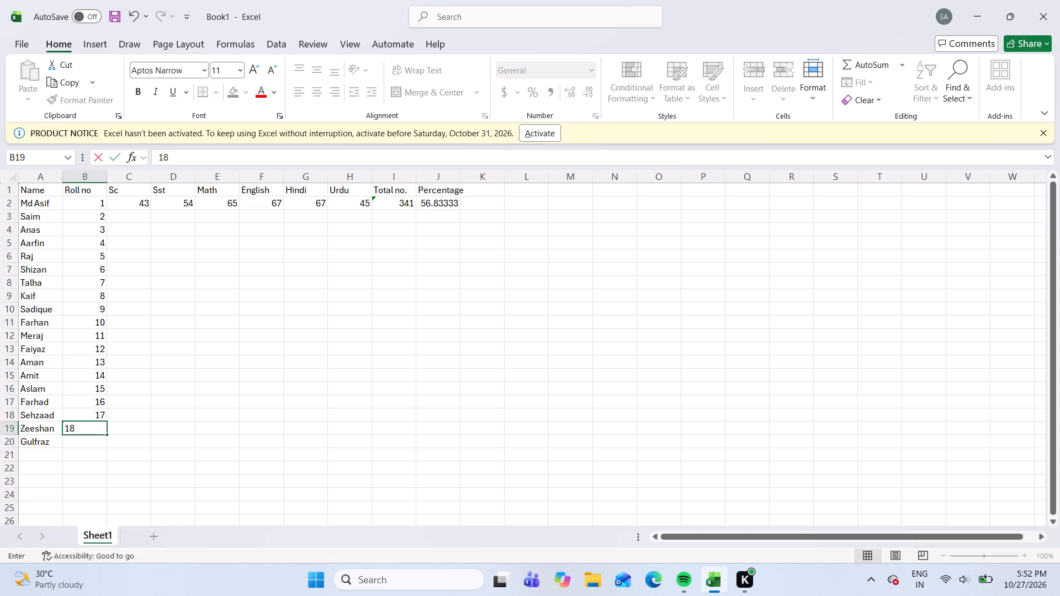
pyautogui.press('Down')
pyautogui.press('1')
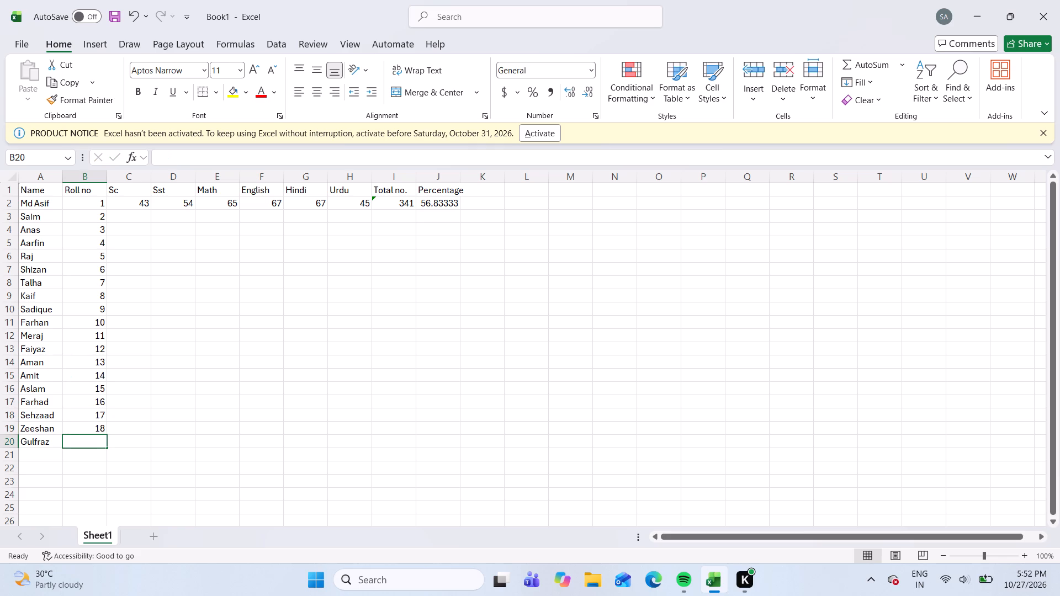
pyautogui.press('9')
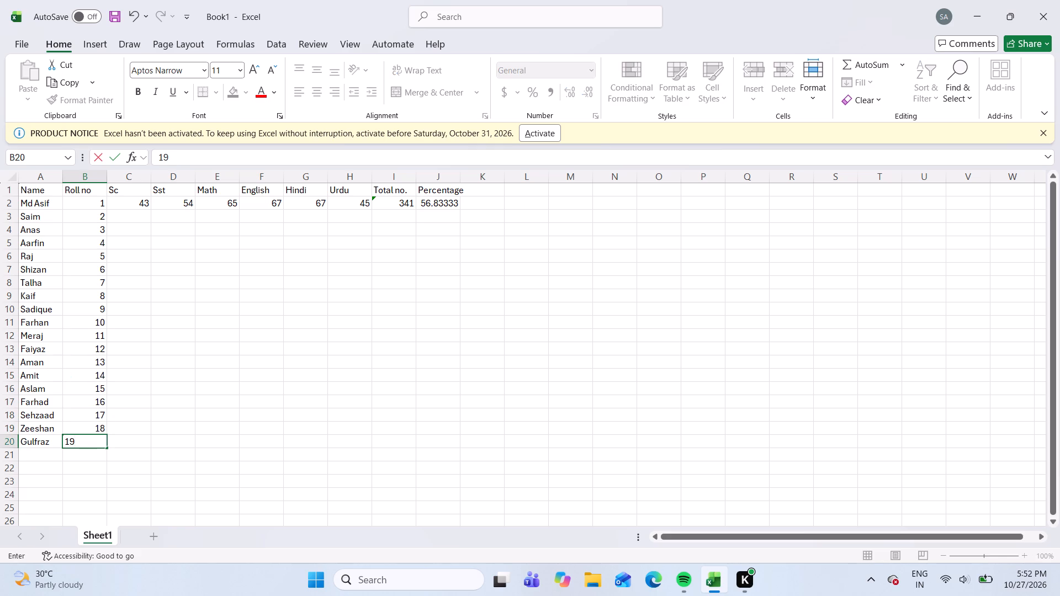
pyautogui.press('Right')
# Enter the Sc marks 58, 7, 95, 48 and 74 in cells C3 to C7.
pyautogui.press('Up')
pyautogui.press('Up')
pyautogui.press('Up')
pyautogui.press('Up')
pyautogui.press('Up')
pyautogui.press('Up')
pyautogui.press('Up')
pyautogui.press('Up')
pyautogui.press('Up')
pyautogui.press('Up')
pyautogui.press('Up')
pyautogui.press('Up')
pyautogui.press('Up')
pyautogui.press('Up')
pyautogui.press('Up')
pyautogui.press('Up')
pyautogui.press('Up')
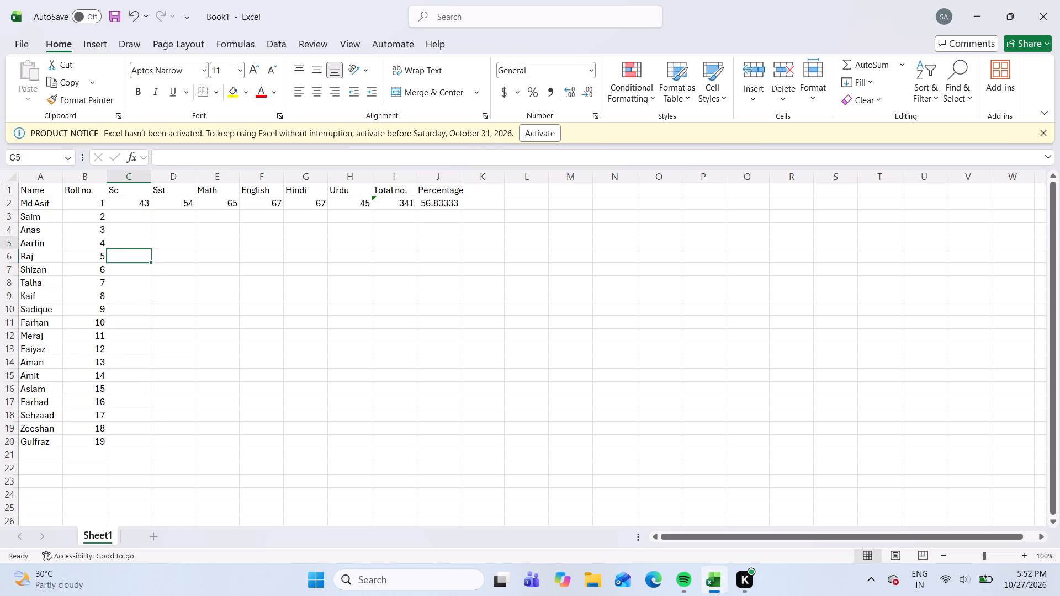
pyautogui.write('58')
pyautogui.press('Down')
pyautogui.press('7')
pyautogui.press('Down')
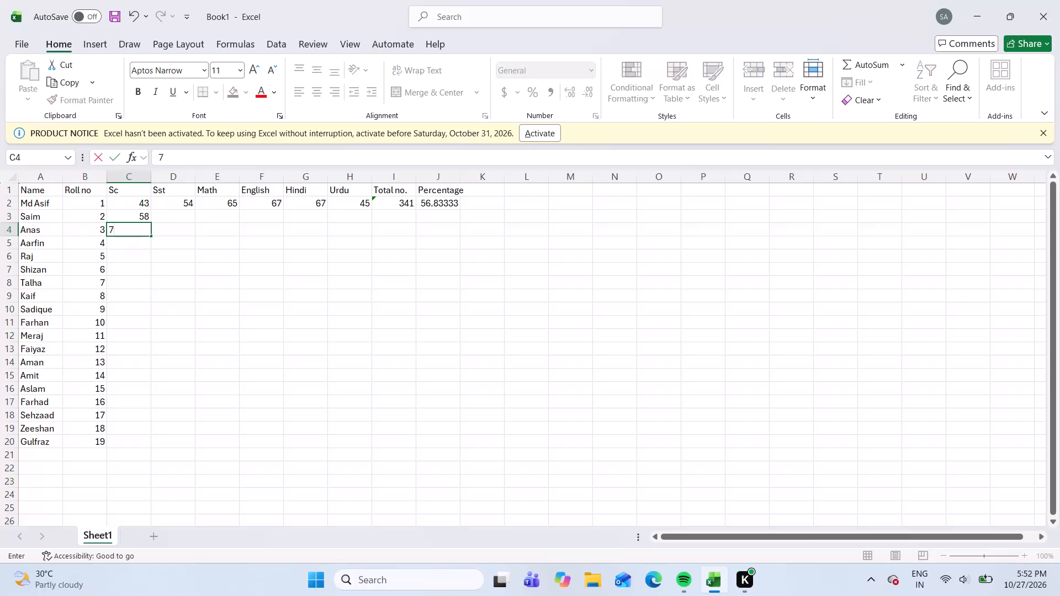
pyautogui.press('9')
pyautogui.press('5')
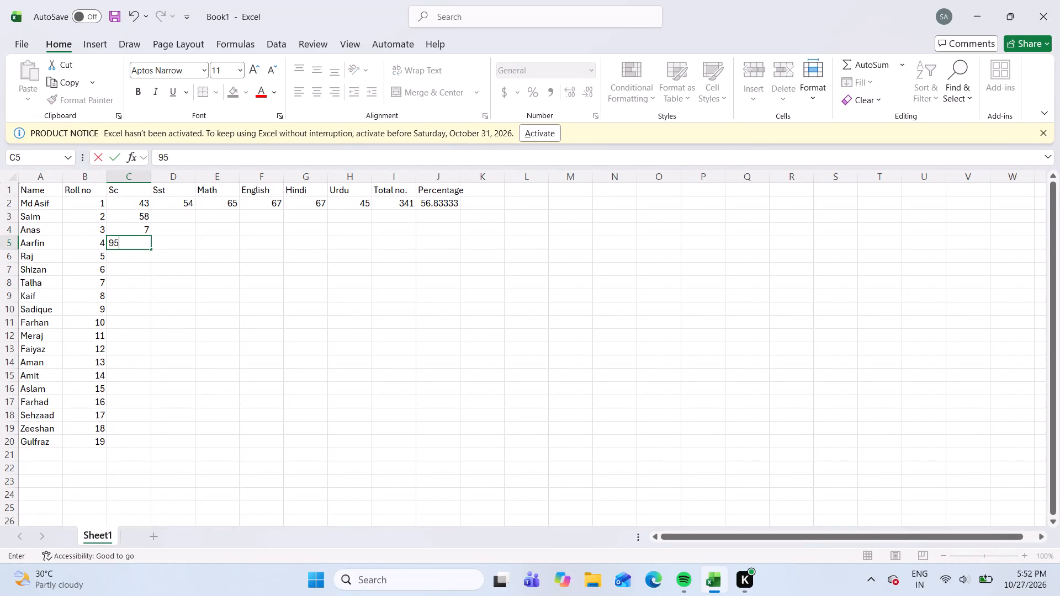
pyautogui.press('Down')
pyautogui.write('48')
pyautogui.press('Down')
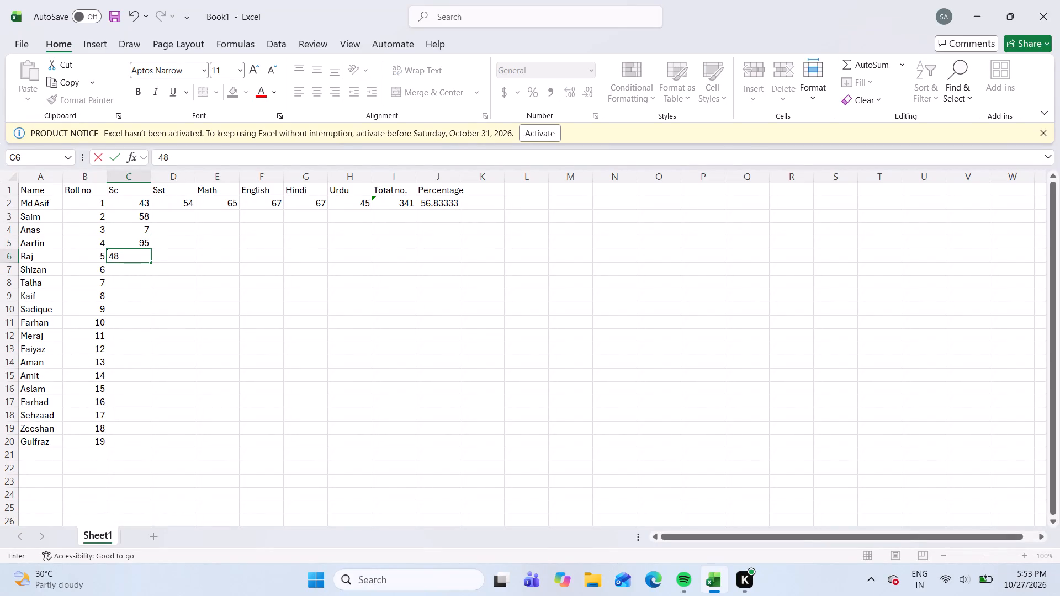
pyautogui.write('74')
pyautogui.press('Down')
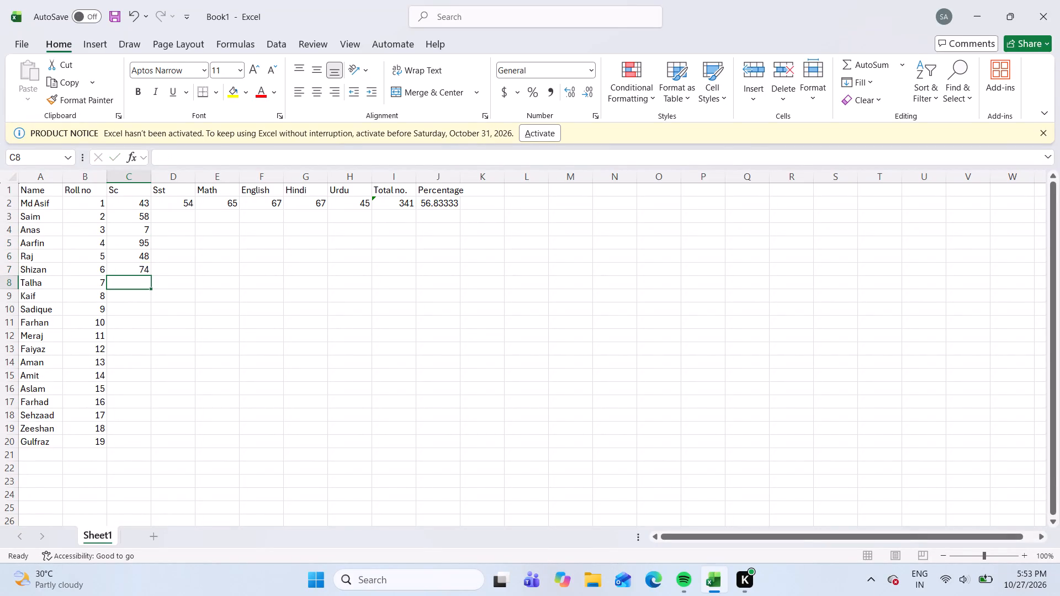
# Enter the Sc marks 58, 56, 74, 47 and 45 in cells C8 to C12.
pyautogui.write('58')
pyautogui.press('Down')
pyautogui.write('56')
pyautogui.press('Down')
pyautogui.write('74')
pyautogui.press('Down')
pyautogui.write('47')
pyautogui.press('Down')
pyautogui.write('45')
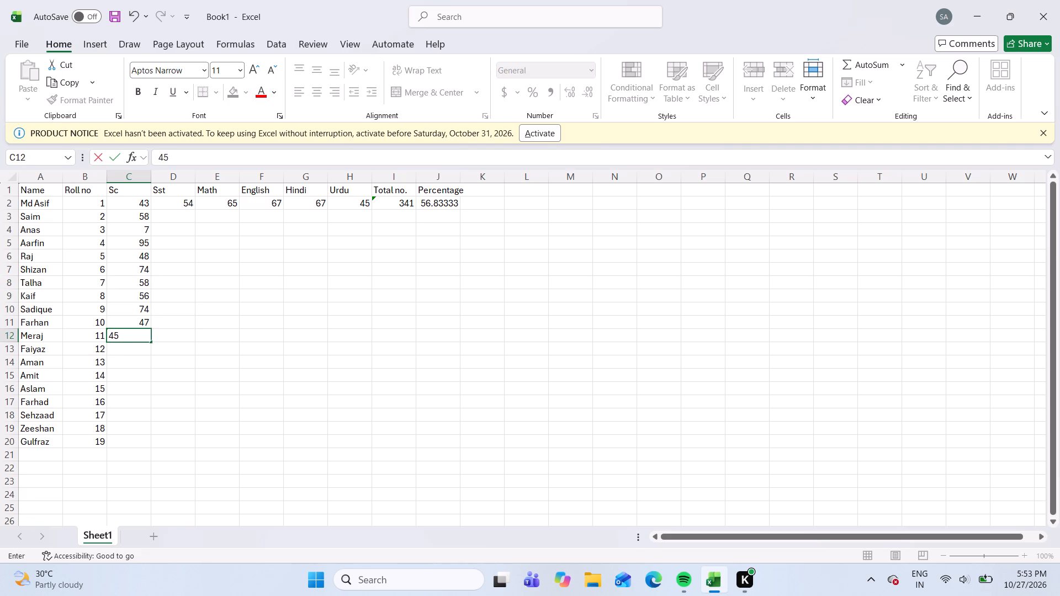
pyautogui.press('Down')
# Enter the Sc marks 65, 36, 48 and 58 in cells C13 to C16.
pyautogui.press('6')
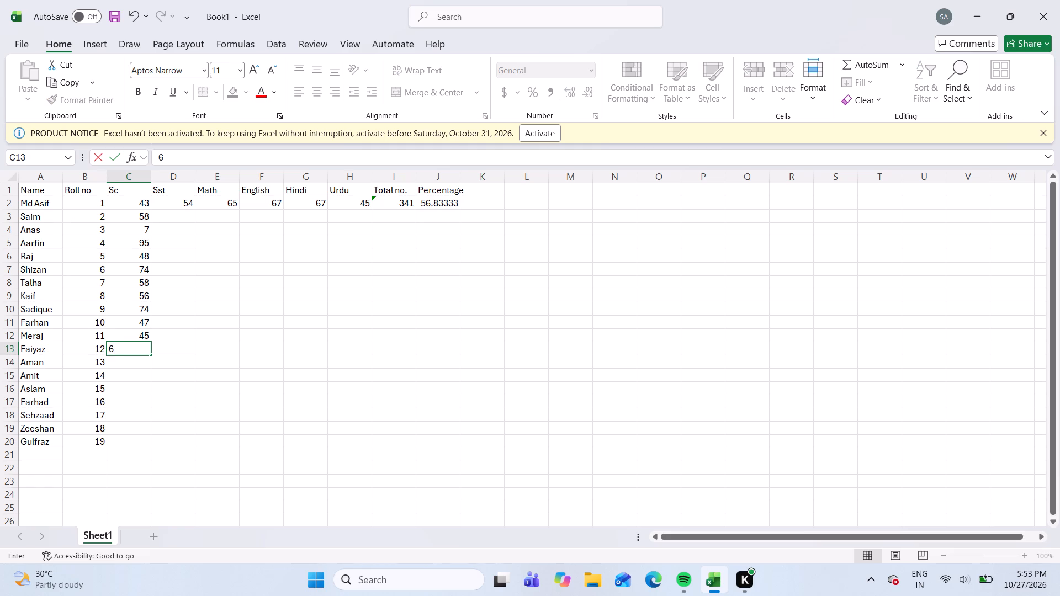
pyautogui.press('5')
pyautogui.press('Down')
pyautogui.press('2')
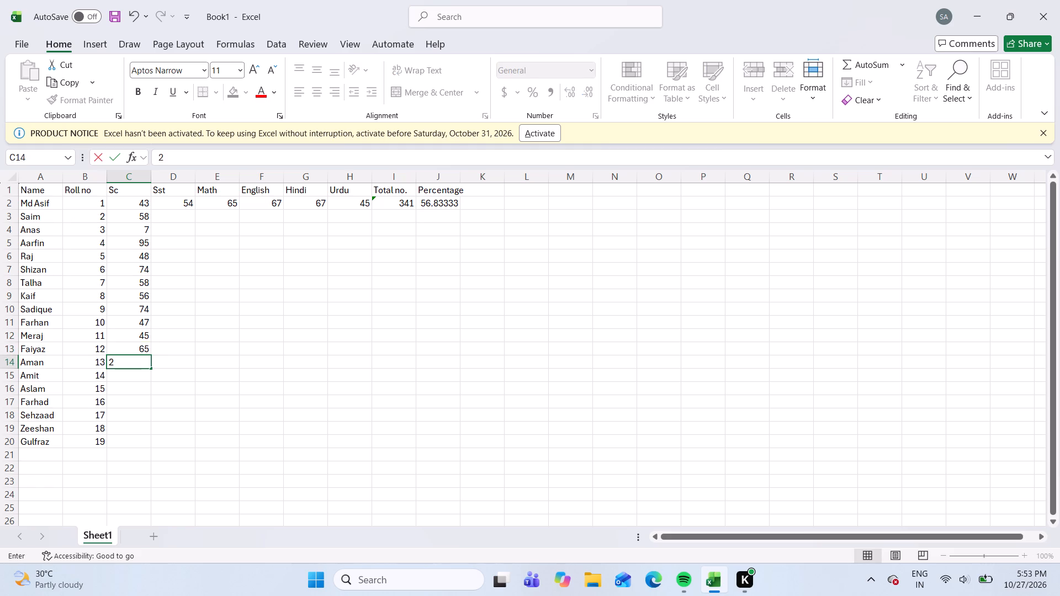
pyautogui.press('BackSpace')
pyautogui.write('36')
pyautogui.press('Down')
pyautogui.write('48')
pyautogui.press('Down')
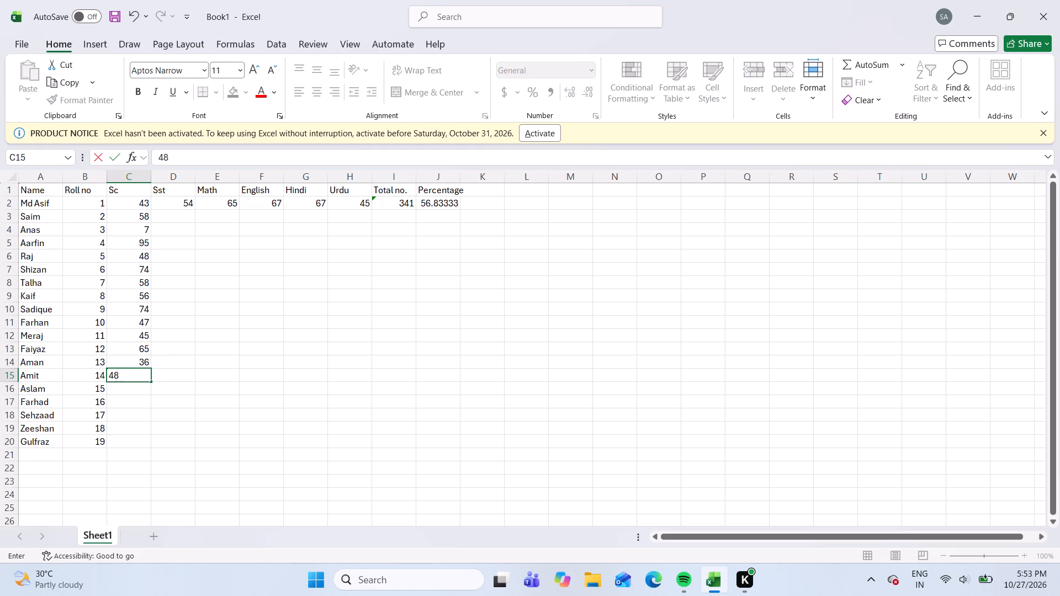
pyautogui.write('58')
pyautogui.press('Down')
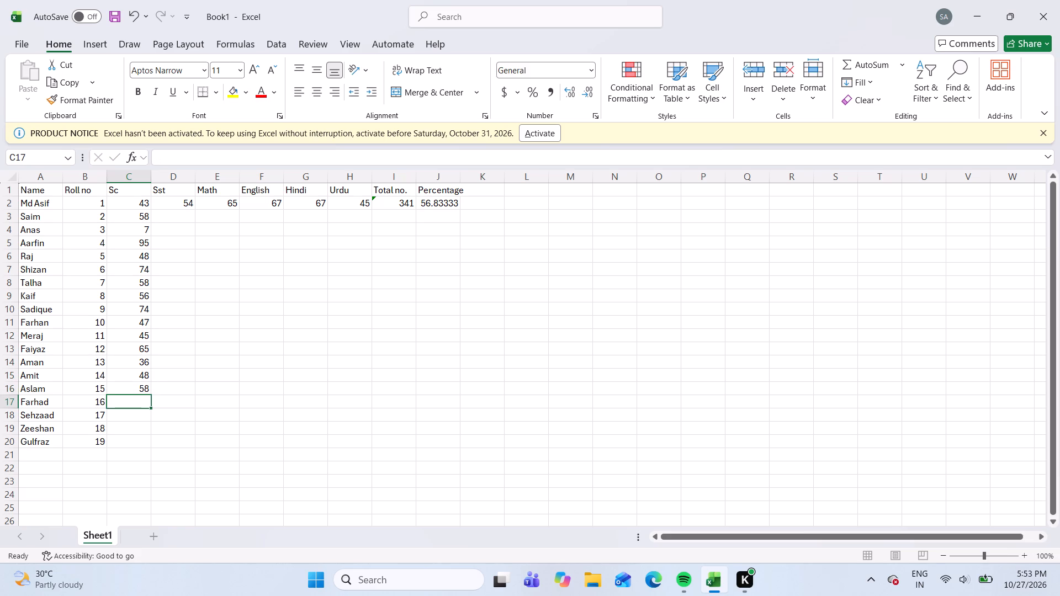
# Enter the Sc marks 75, 95, 54 and 58 in cells C17 to C20.
pyautogui.write('75')
pyautogui.press('Down')
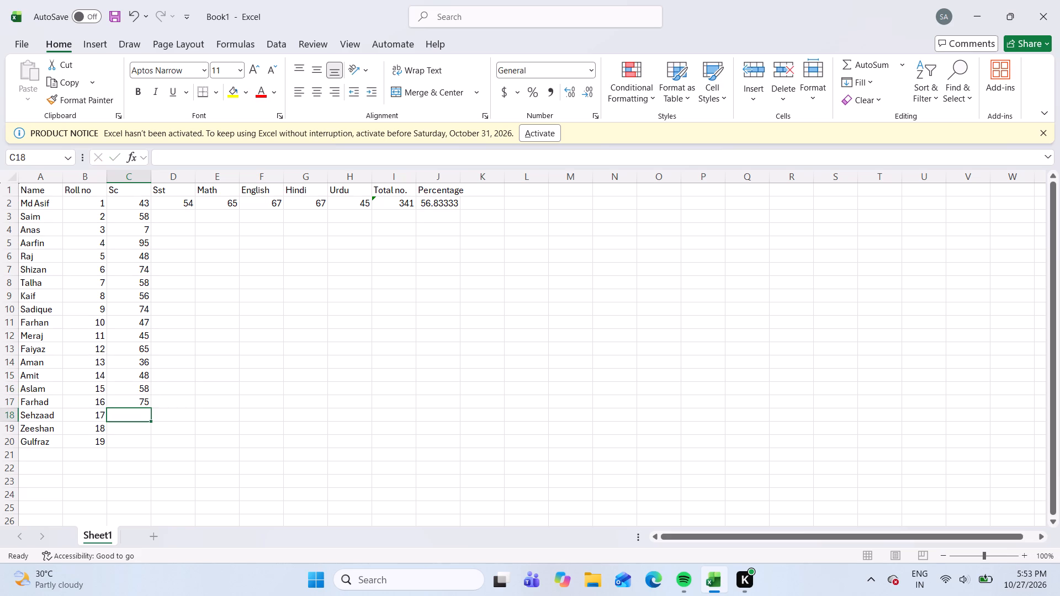
pyautogui.press('9')
pyautogui.press('5')
pyautogui.press('Down')
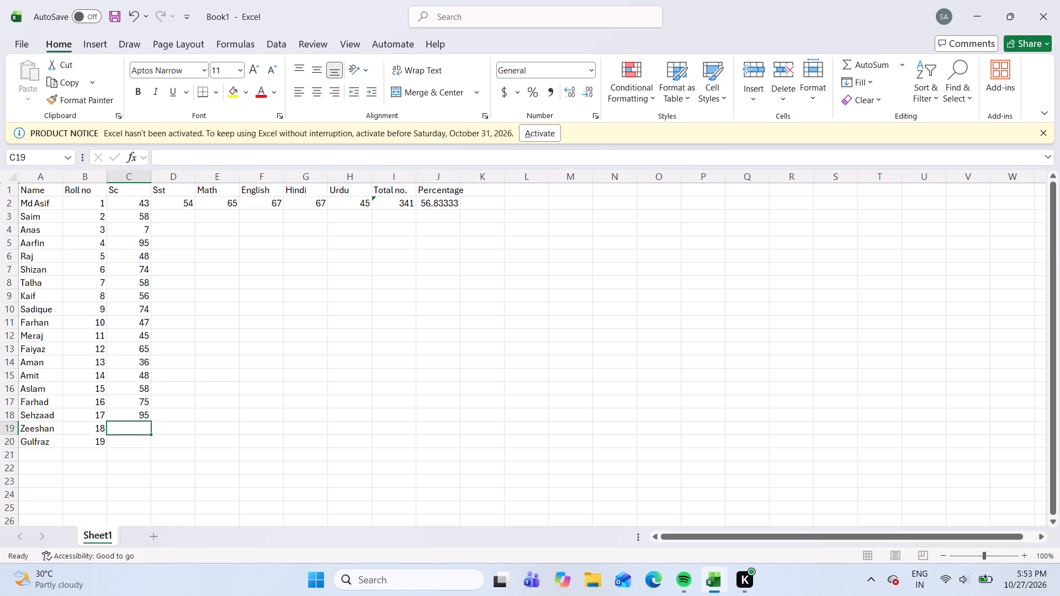
pyautogui.press('5')
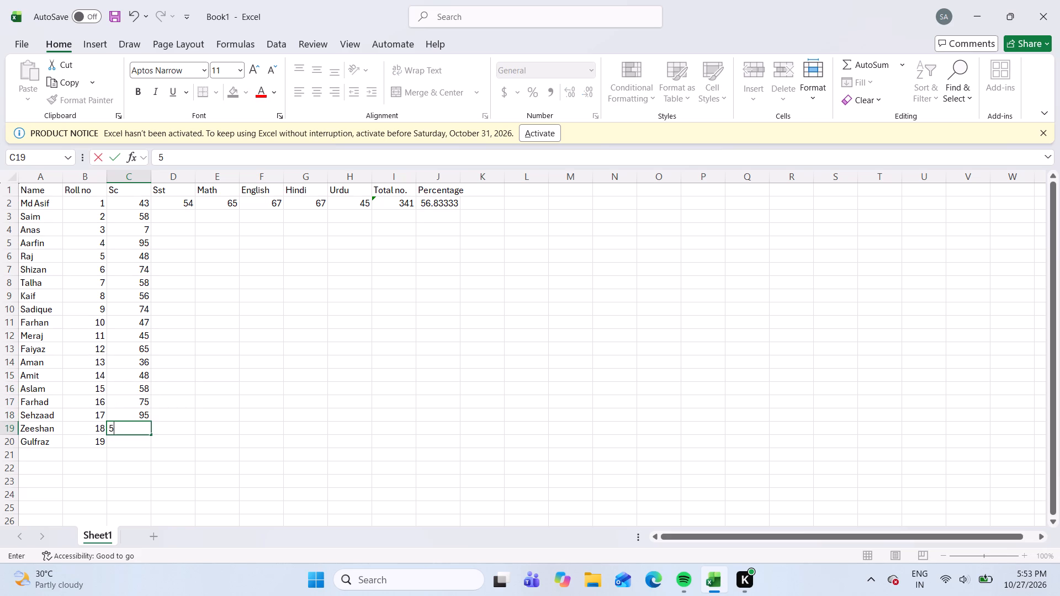
pyautogui.press('4')
pyautogui.press('Down')
pyautogui.write('58')
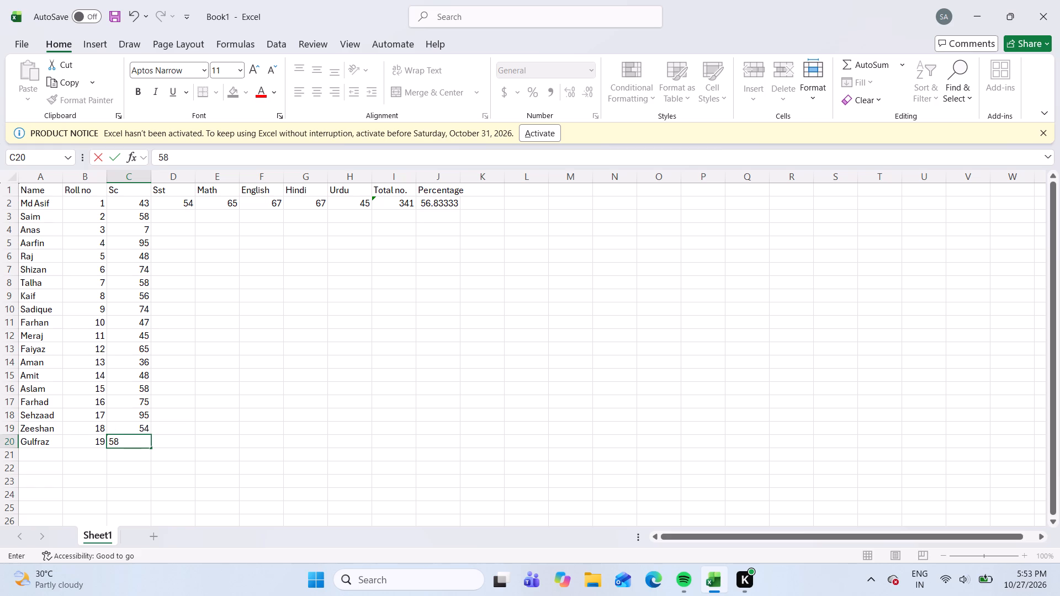
pyautogui.press('Right')
# Correct the Sc mark for Anas in C4 to 78.
pyautogui.press('Up')
pyautogui.press('Up')
pyautogui.press('Up')
pyautogui.press('Up')
pyautogui.press('Up')
pyautogui.press('Up')
pyautogui.press('Up')
pyautogui.press('Up')
pyautogui.press('Up')
pyautogui.press('Up')
pyautogui.press('Up')
pyautogui.press('Up')
pyautogui.press('Up')
pyautogui.press('Up')
pyautogui.press('Up')
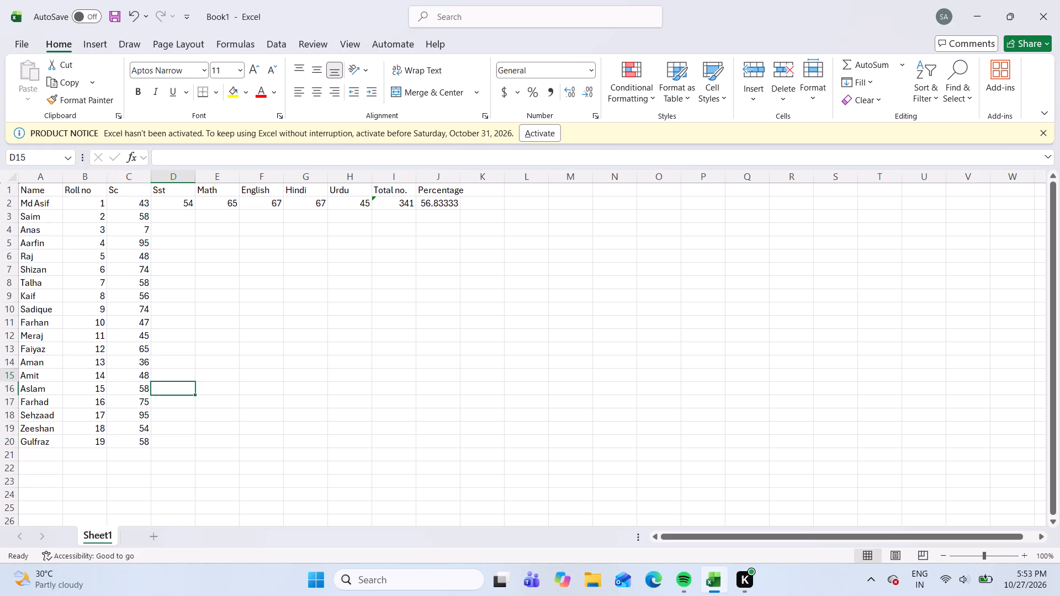
pyautogui.press('Up')
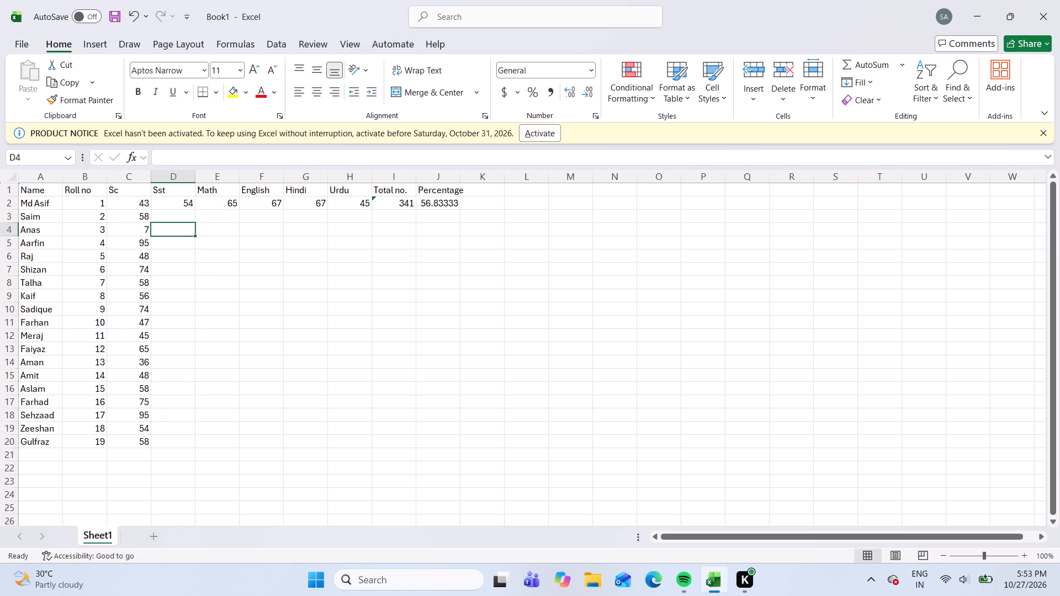
pyautogui.press('Left')
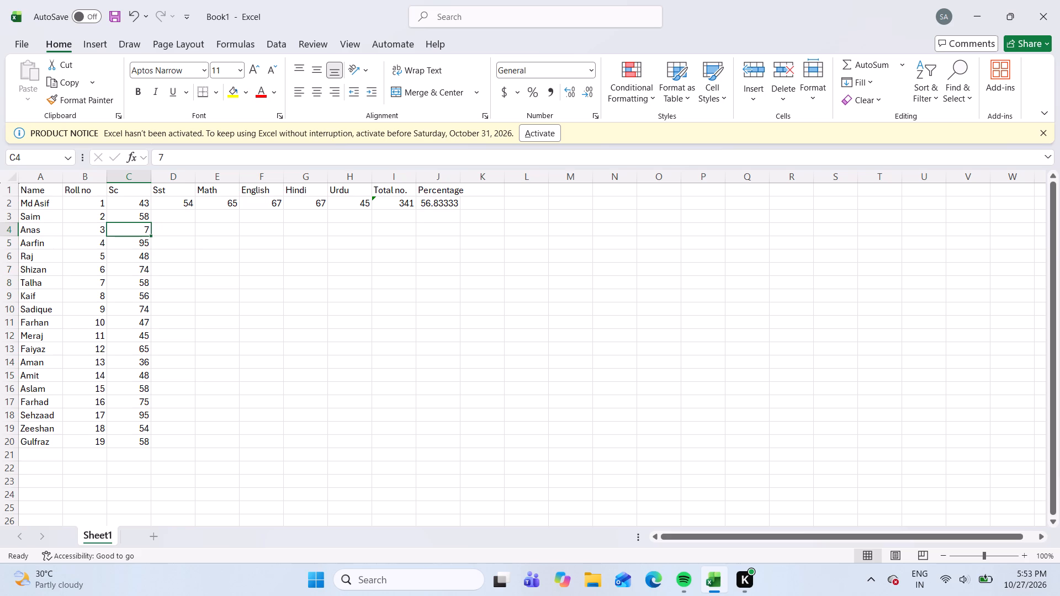
pyautogui.press('BackSpace')
pyautogui.write('78')
pyautogui.press('Right')
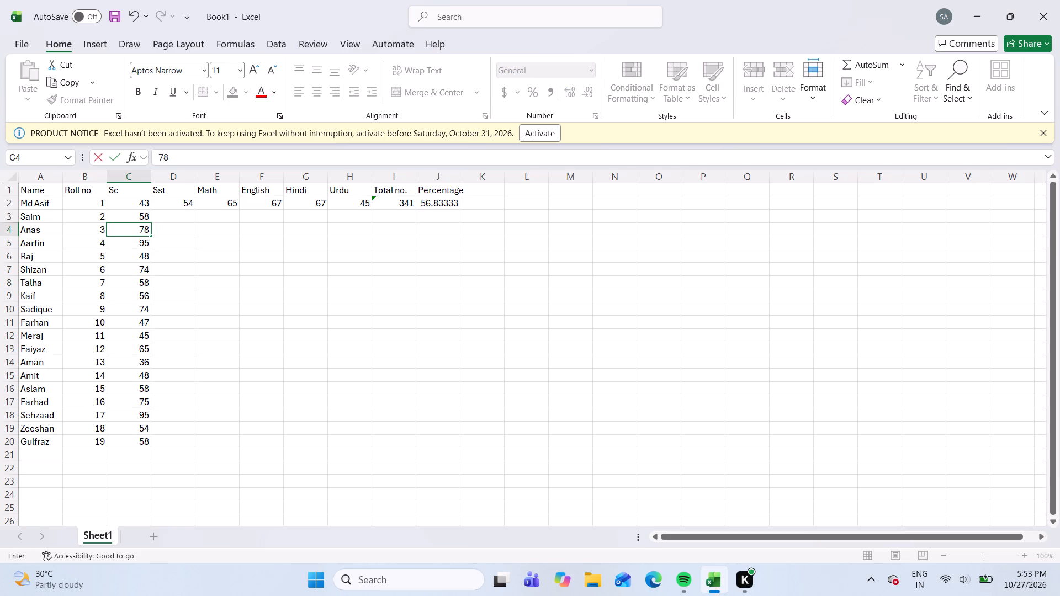
# Enter the Sst marks 58, 45, 65 and 47 in cells D3 to D6.
pyautogui.press('Up')
pyautogui.write('58')
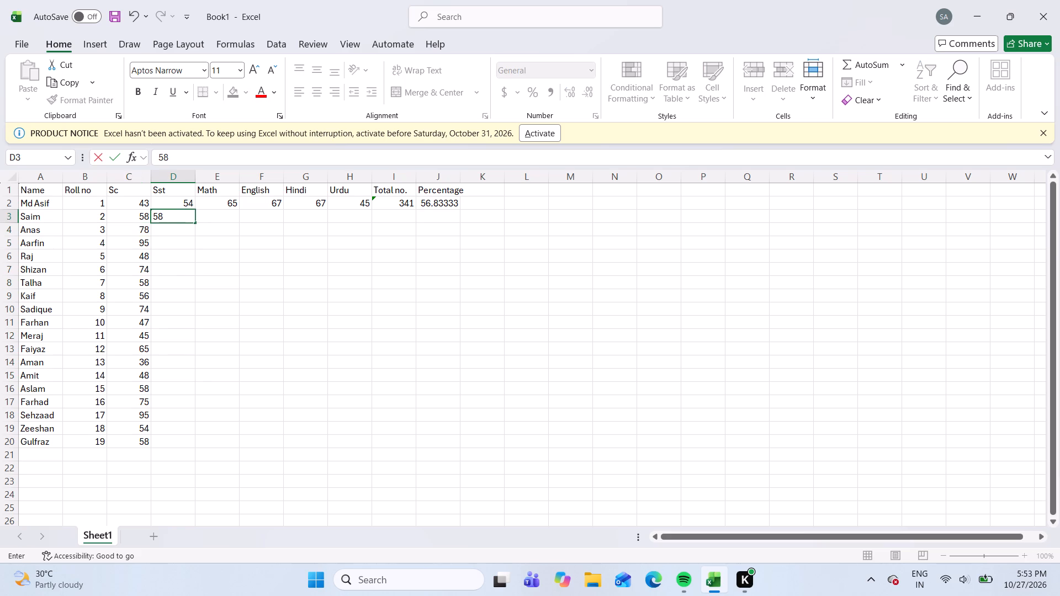
pyautogui.press('Down')
pyautogui.write('45')
pyautogui.press('Down')
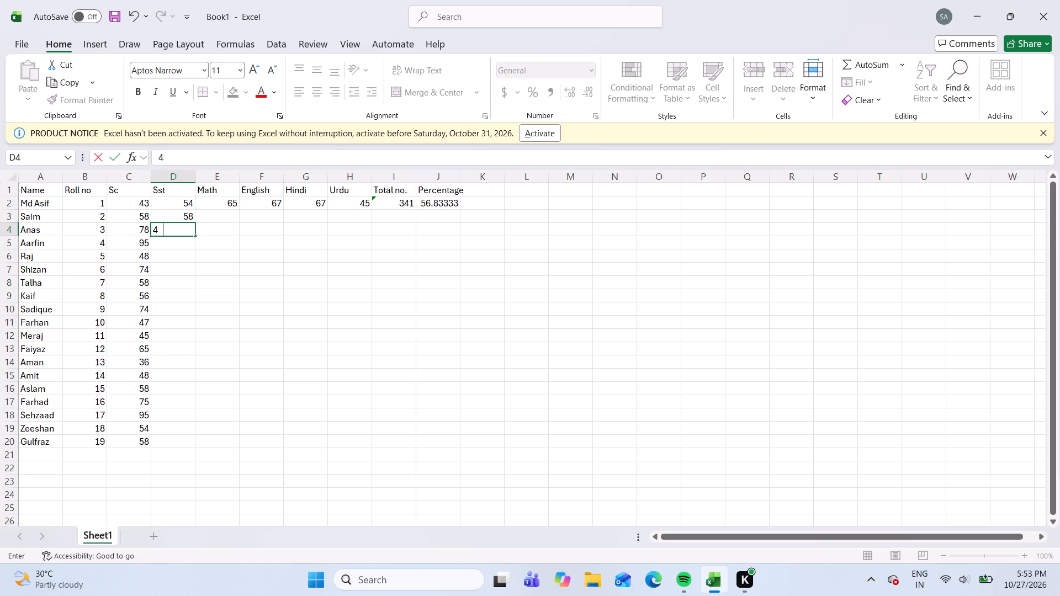
pyautogui.write('65')
pyautogui.press('Down')
pyautogui.write('47')
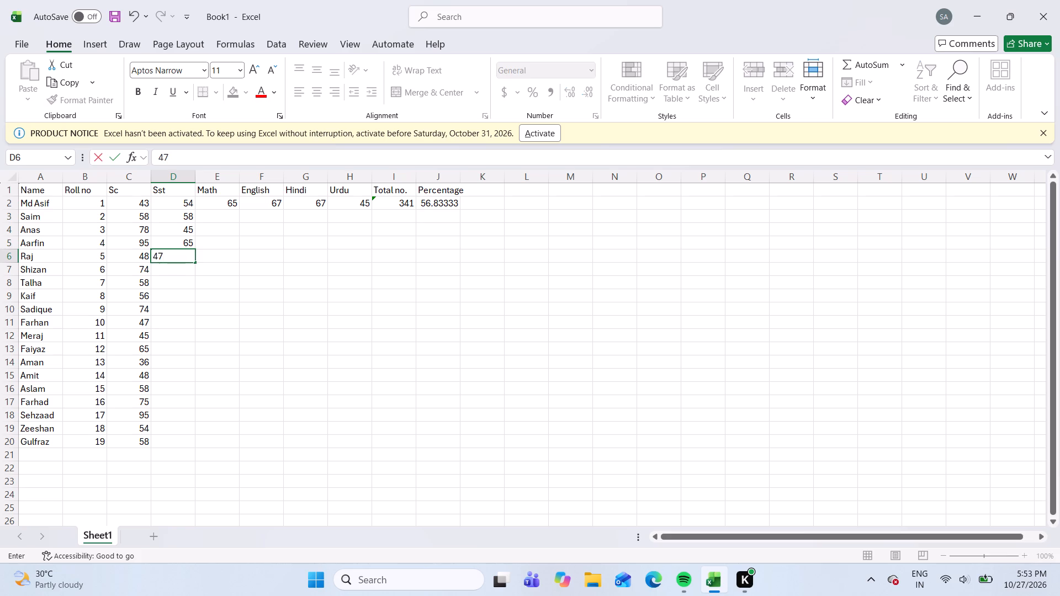
pyautogui.press('Down')
# Enter the Sst marks 58, 42 and 65 in cells D7 to D9.
pyautogui.write('58')
pyautogui.press('Down')
pyautogui.write('42')
pyautogui.press('Down')
pyautogui.write('65')
pyautogui.press('Down')
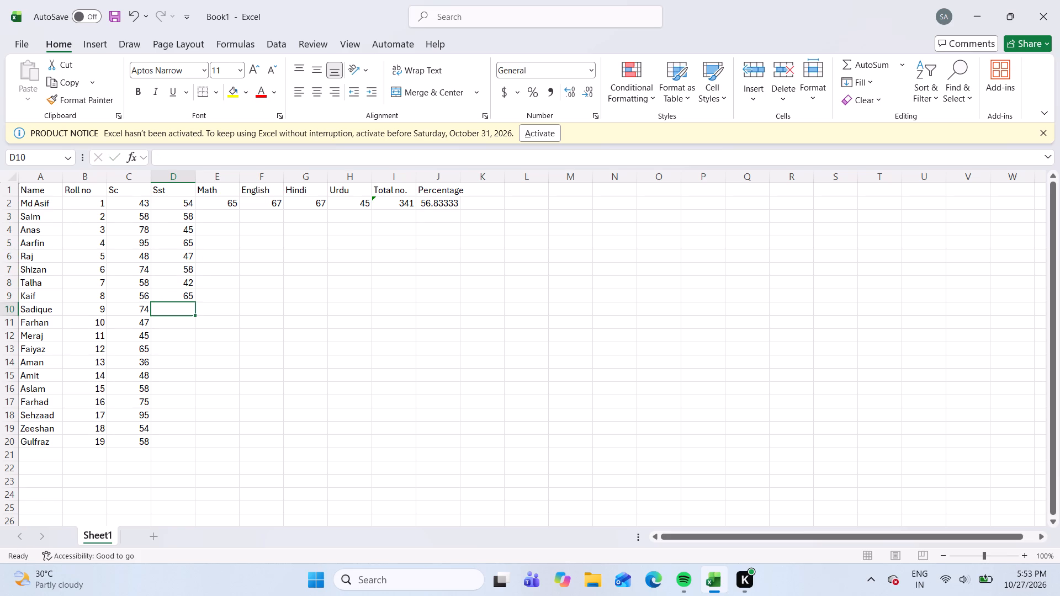
# Enter the Sst marks 45, 48, 65, 58 and 45 in cells D10 to D14.
pyautogui.press('2')
pyautogui.press('BackSpace')
pyautogui.write('45')
pyautogui.press('Down')
pyautogui.write('48')
pyautogui.press('Down')
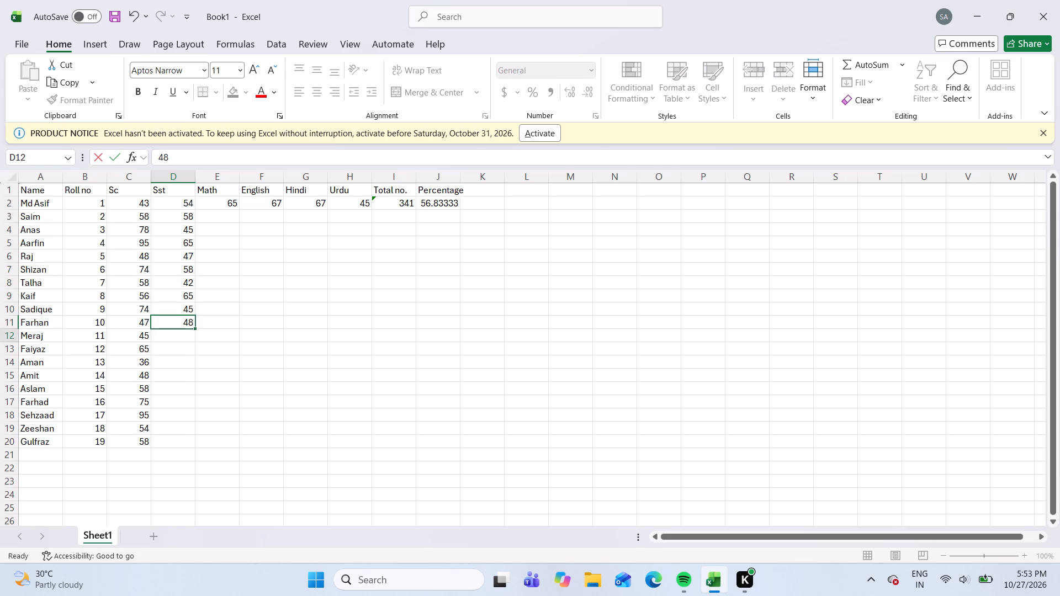
pyautogui.write('65')
pyautogui.press('Down')
pyautogui.write('58')
pyautogui.press('Down')
pyautogui.write('45')
pyautogui.press('Down')
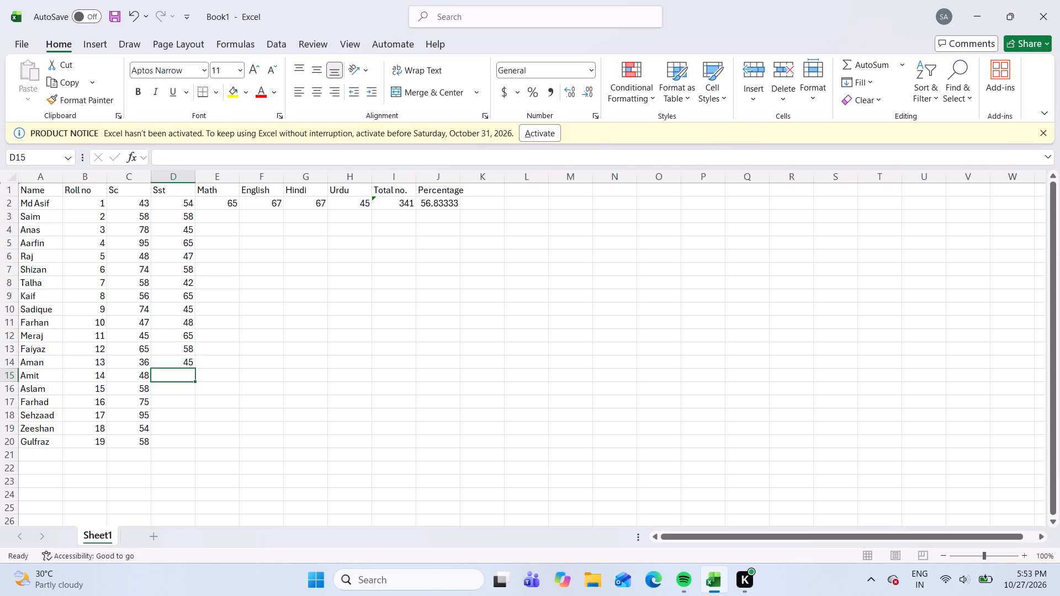
# Enter the Sst marks 47, 58, 53, 65, 45 and 47 in cells D15 to D20.
pyautogui.write('47')
pyautogui.press('Down')
pyautogui.write('58')
pyautogui.press('Down')
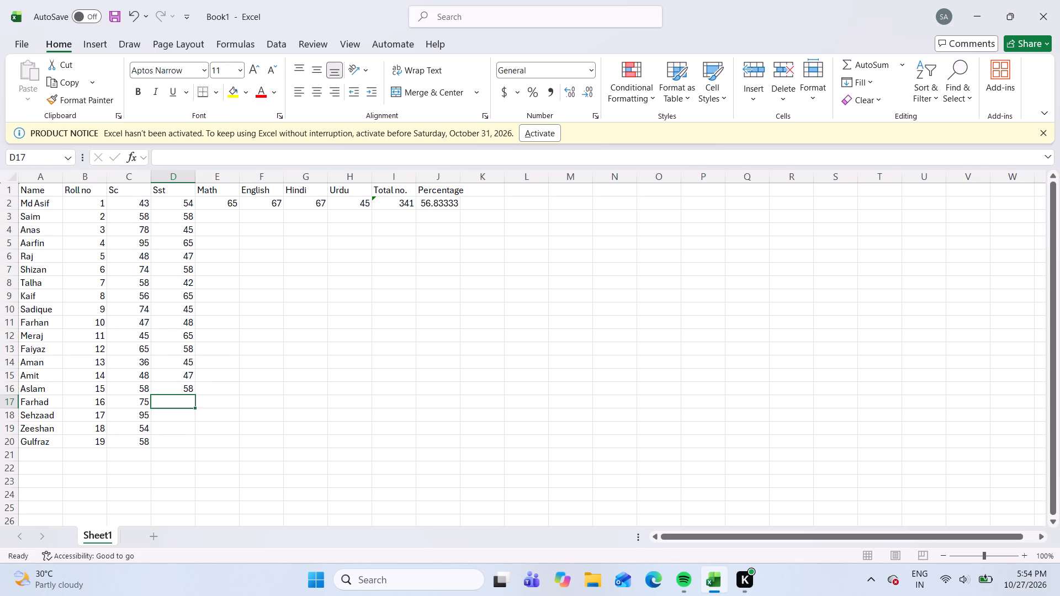
pyautogui.write('53')
pyautogui.press('Down')
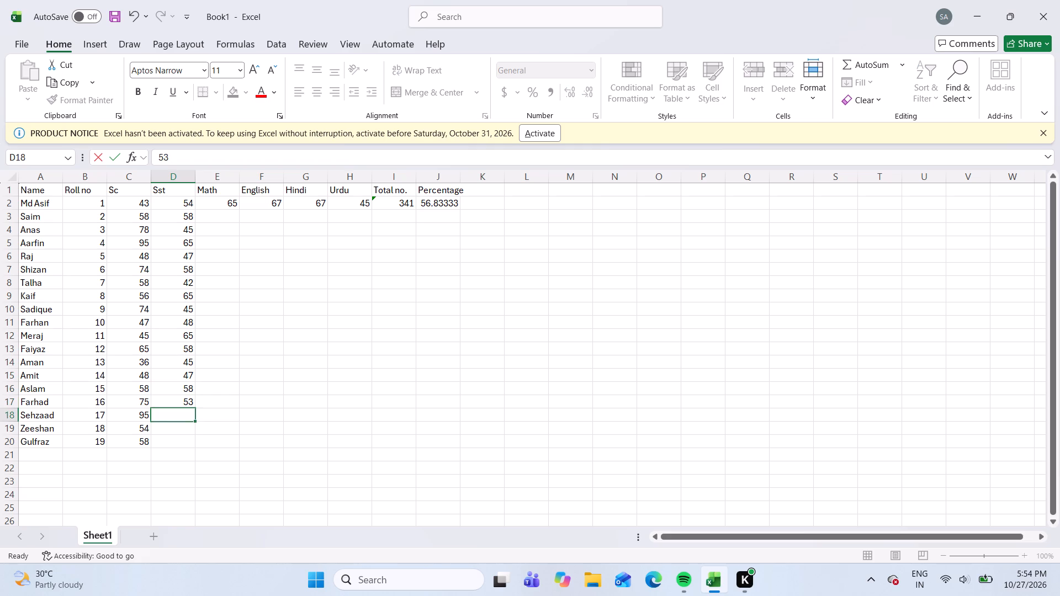
pyautogui.write('65')
pyautogui.press('Down')
pyautogui.write('45')
pyautogui.press('Down')
pyautogui.write('47')
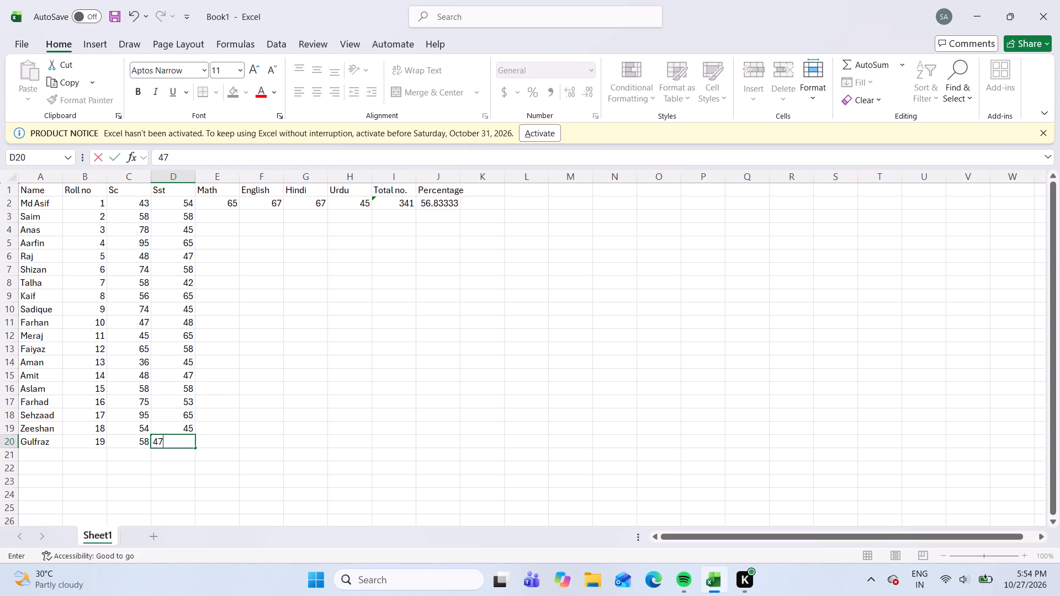
pyautogui.press('Right')
# Enter the Math marks 47, 58, 65, 47 and 42 in cells E3 to E7.
pyautogui.press('Up')
pyautogui.press('Up')
pyautogui.press('Up')
pyautogui.press('Up')
pyautogui.press('Up')
pyautogui.press('Up')
pyautogui.press('Up')
pyautogui.press('Up')
pyautogui.press('Up')
pyautogui.press('Up')
pyautogui.press('Up')
pyautogui.press('Up')
pyautogui.press('Up')
pyautogui.press('Up')
pyautogui.press('Up')
pyautogui.press('Up')
pyautogui.press('Up')
pyautogui.press('Up')
pyautogui.press('Up')
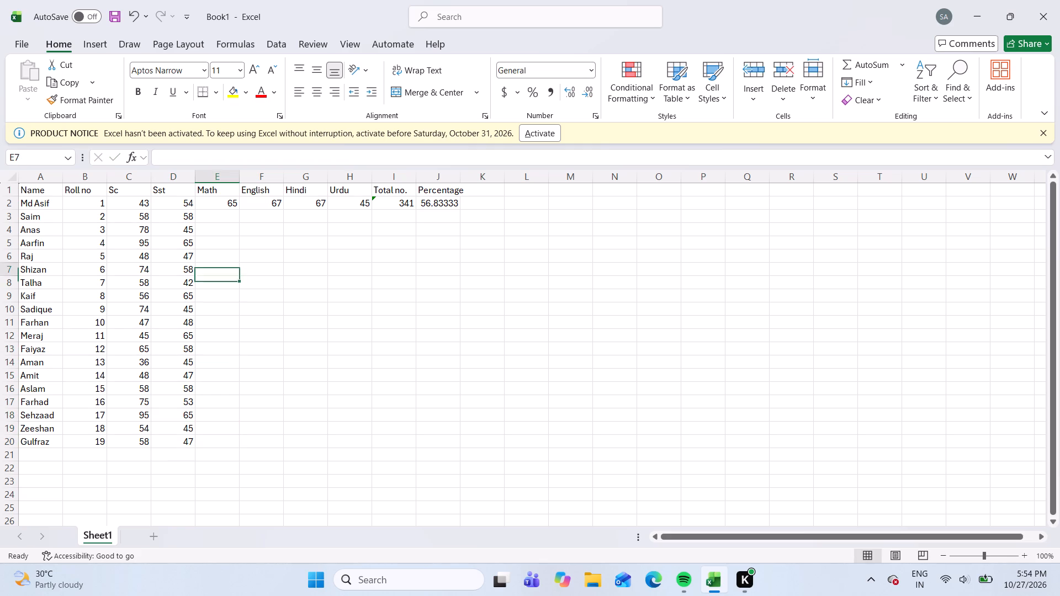
pyautogui.press('Down')
pyautogui.press('Down')
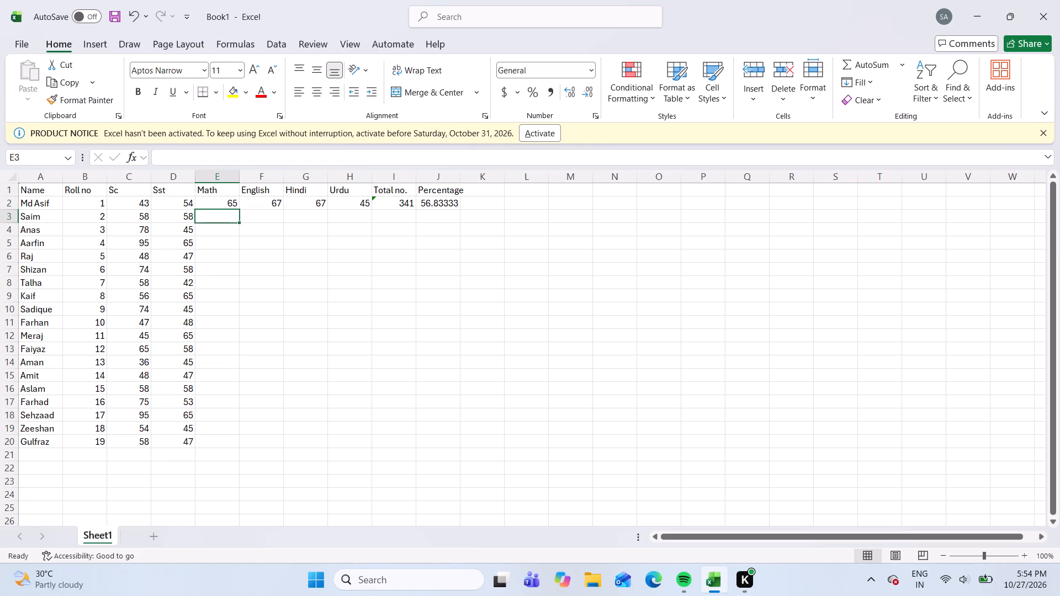
pyautogui.write('47')
pyautogui.press('Down')
pyautogui.write('58')
pyautogui.press('Down')
pyautogui.write('65')
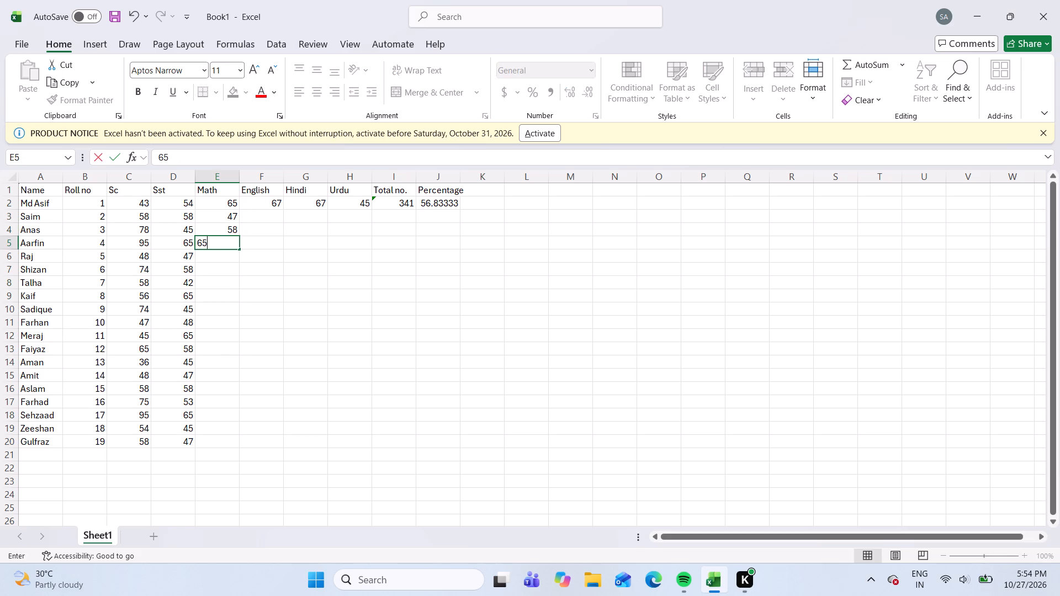
pyautogui.press('Down')
pyautogui.write('47')
pyautogui.press('Down')
pyautogui.write('42')
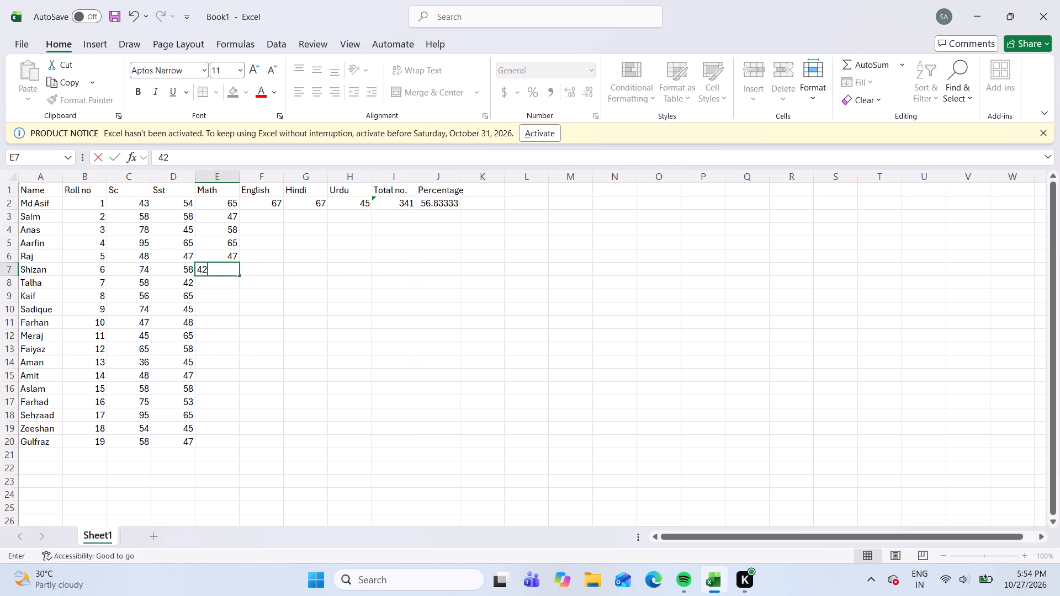
pyautogui.press('Down')
# Enter the Math marks 48, 65 and 45 in cells E8 to E10.
pyautogui.write('48')
pyautogui.press('Down')
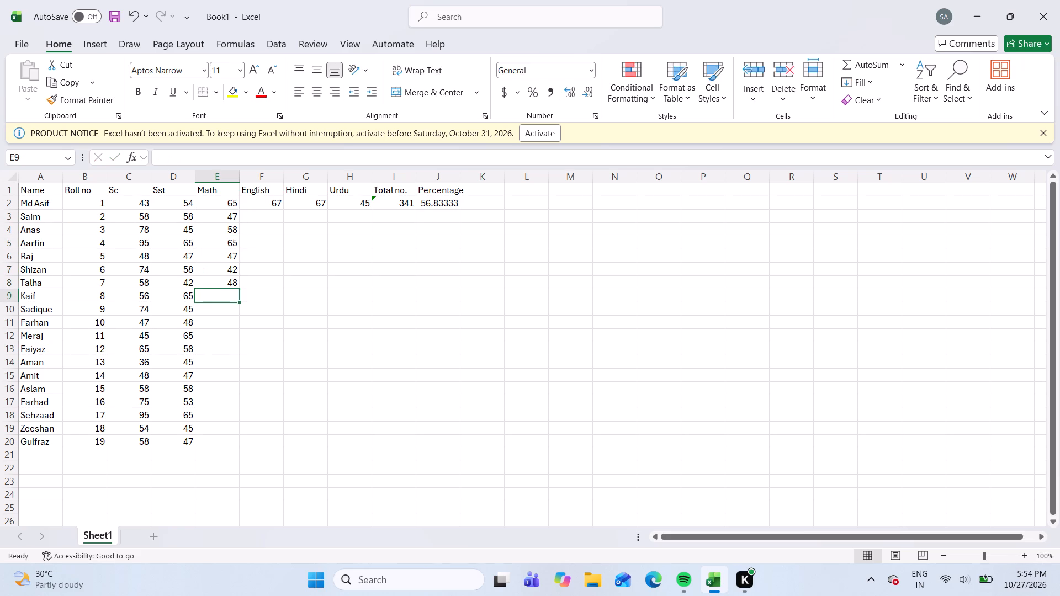
pyautogui.write('47')
pyautogui.press('Up')
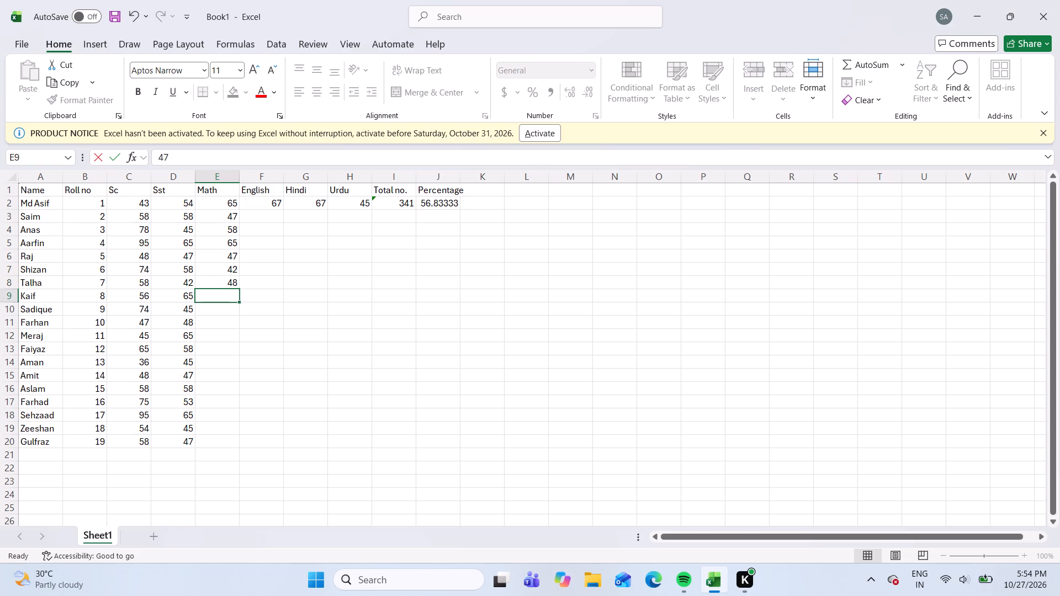
pyautogui.press('Down')
pyautogui.press('6')
pyautogui.press('5')
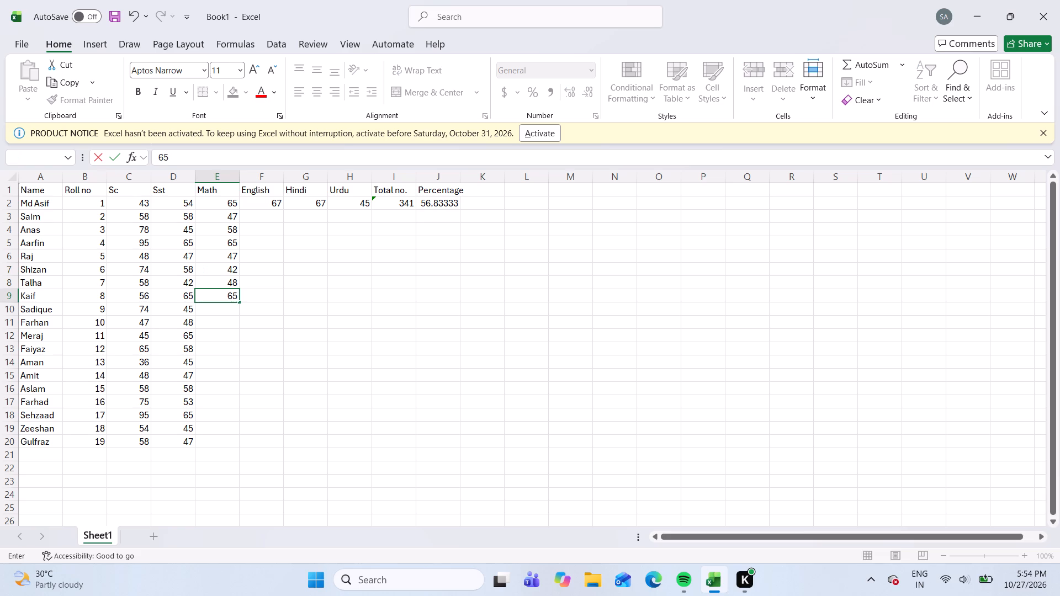
pyautogui.press('Down')
pyautogui.write('45')
pyautogui.press('Down')
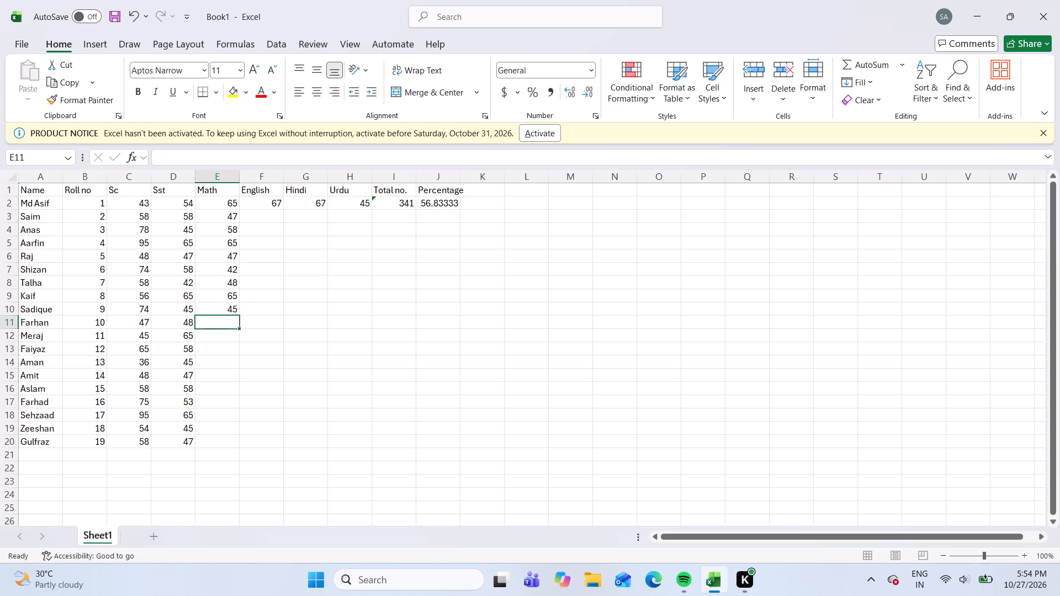
# Enter the Math marks 47, 58, 59 and 65 in cells E11 to E14.
pyautogui.write('47')
pyautogui.press('Down')
pyautogui.write('58')
pyautogui.press('Down')
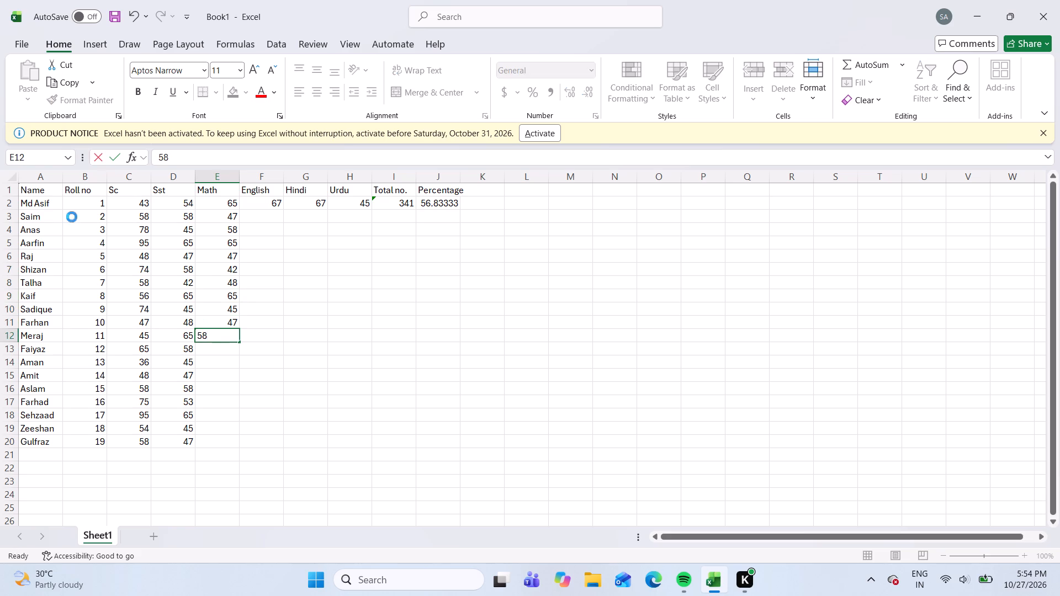
pyautogui.write('59')
pyautogui.press('Right')
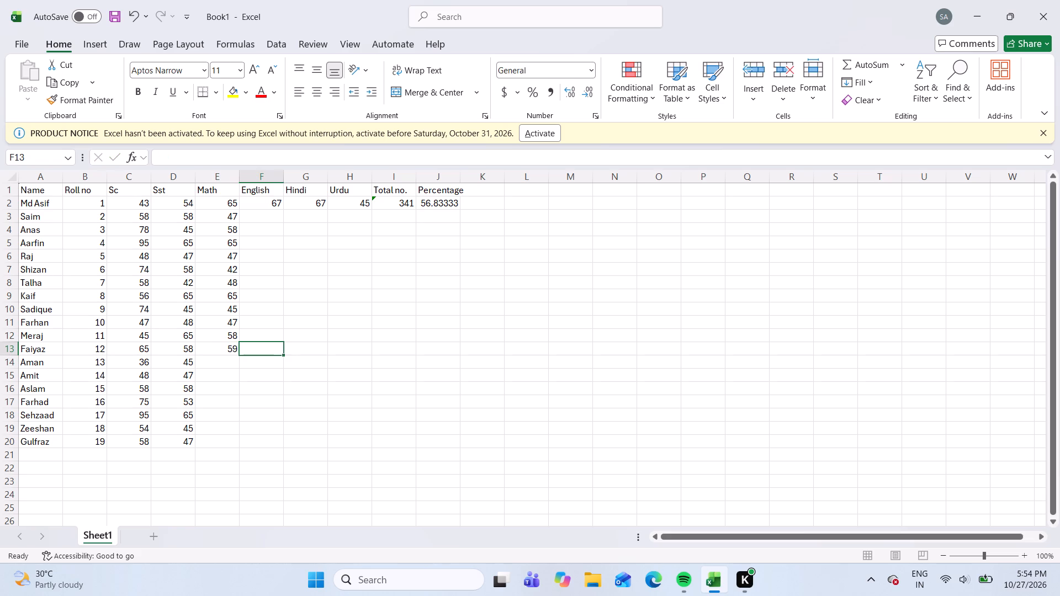
pyautogui.press('Up')
pyautogui.press('Down')
pyautogui.press('Down')
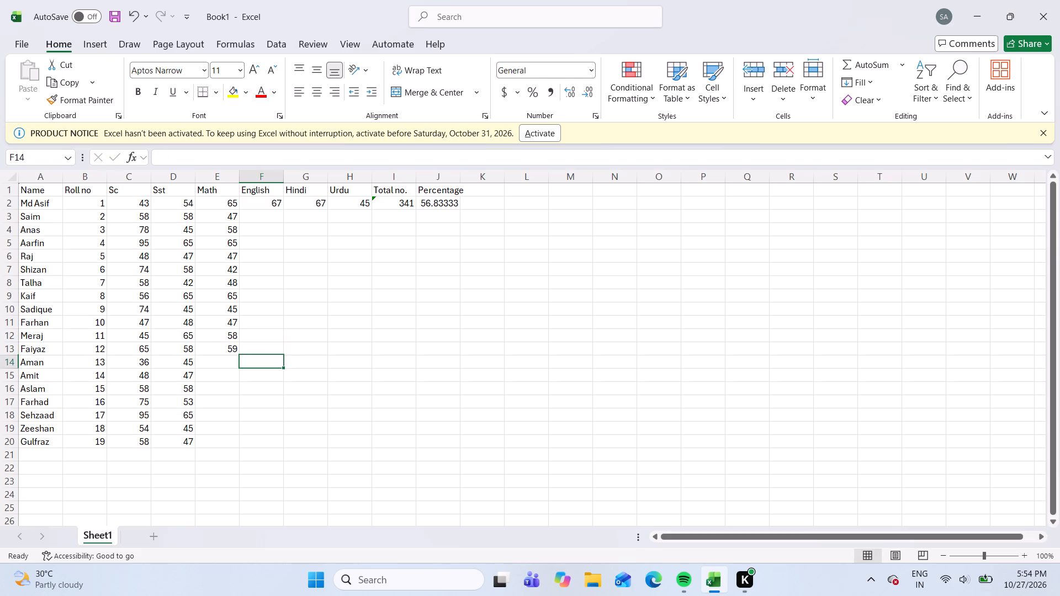
pyautogui.press('Left')
pyautogui.write('65')
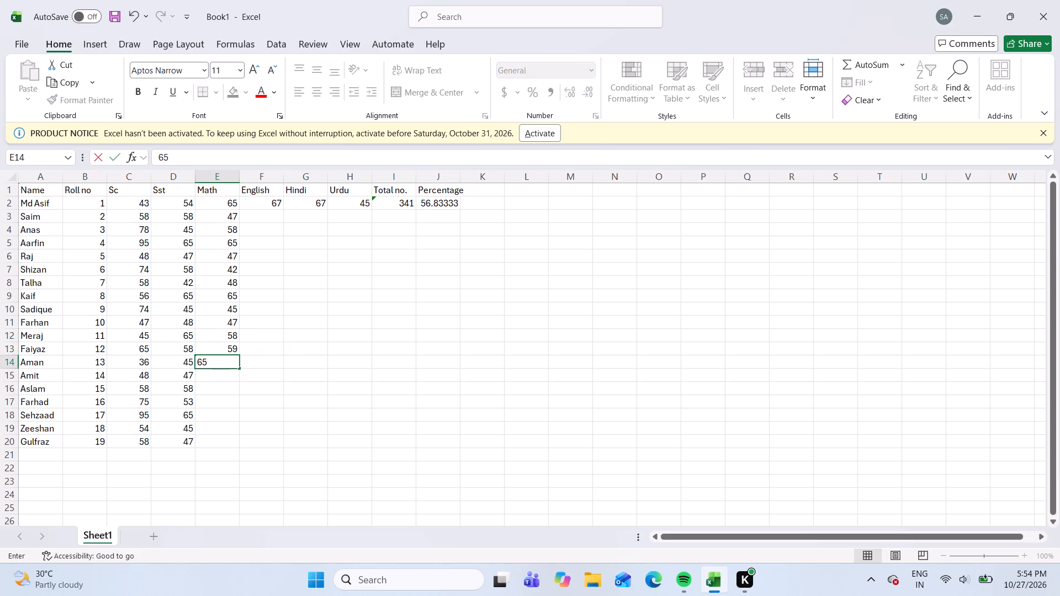
pyautogui.press('Down')
# Enter the Math marks 57, 59, 54, 51, 50 and 60 in cells E15 to E20.
pyautogui.write('57')
pyautogui.press('Down')
pyautogui.write('59')
pyautogui.press('Down')
pyautogui.write('54')
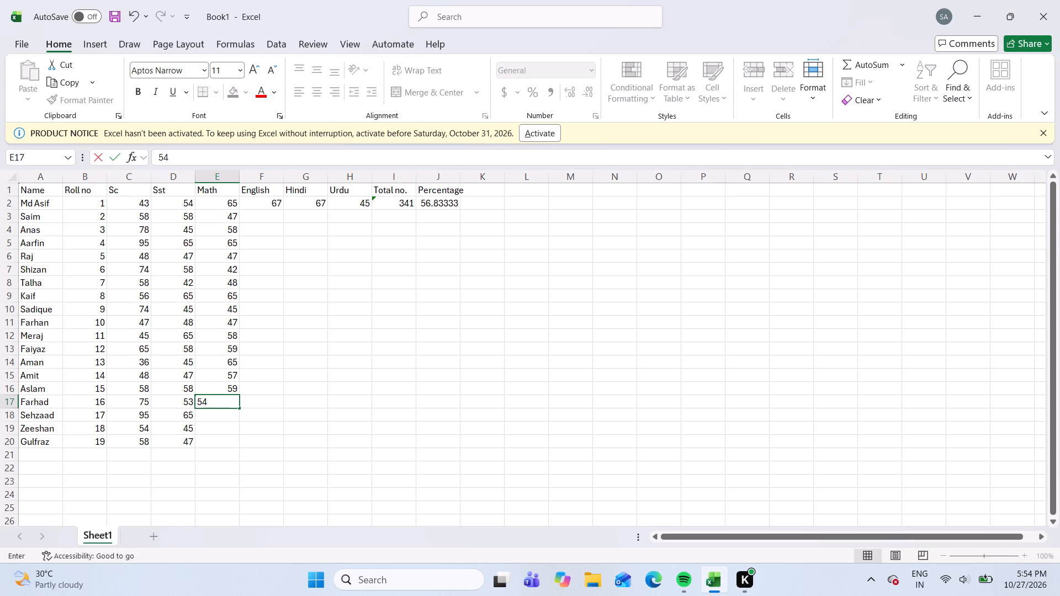
pyautogui.press('Down')
pyautogui.write('51')
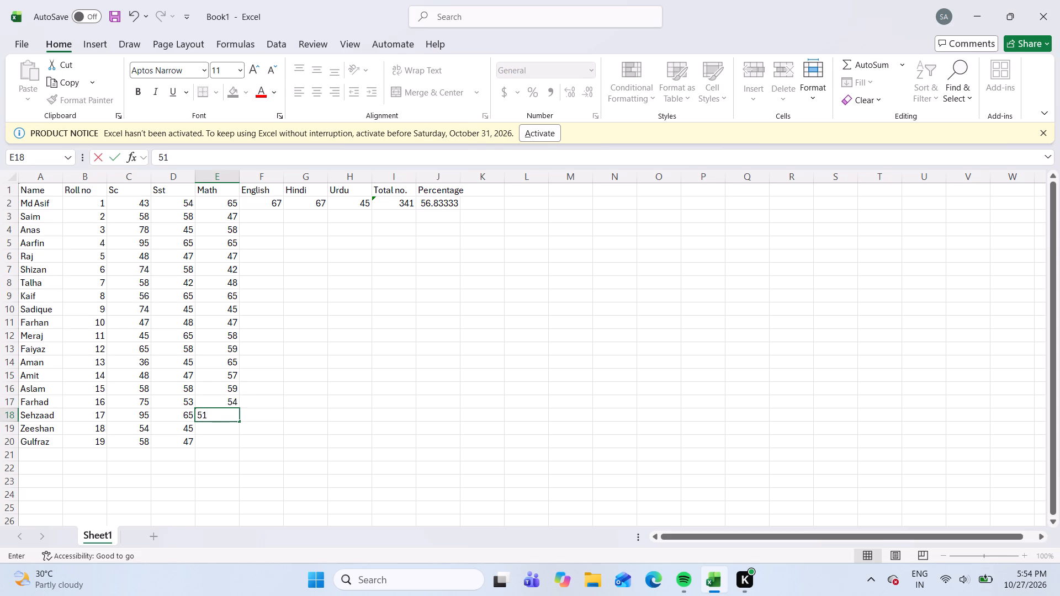
pyautogui.press('Down')
pyautogui.write('50')
pyautogui.press('Down')
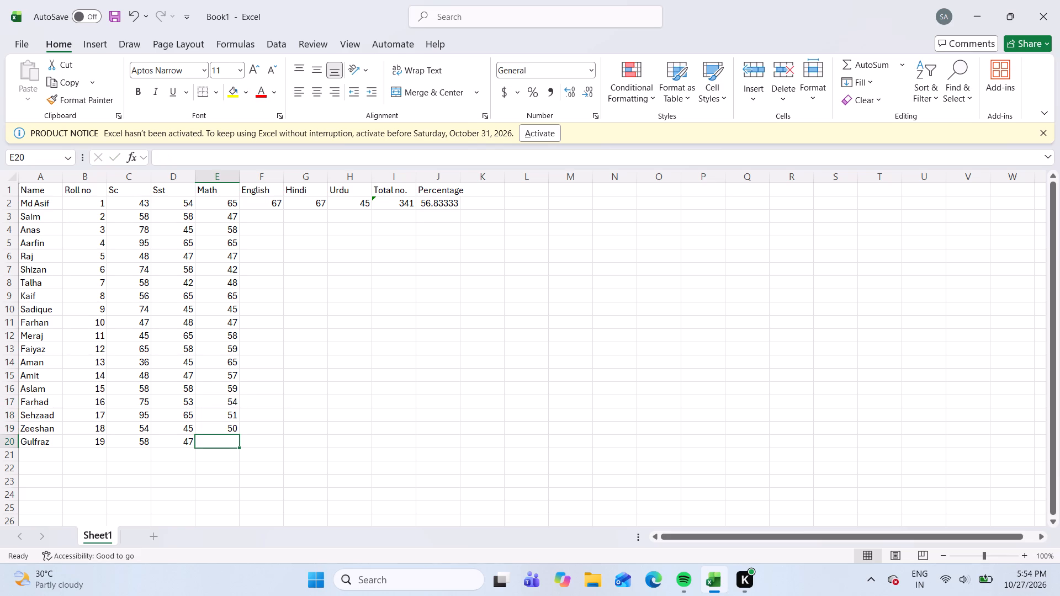
pyautogui.press('2')
pyautogui.press('BackSpace')
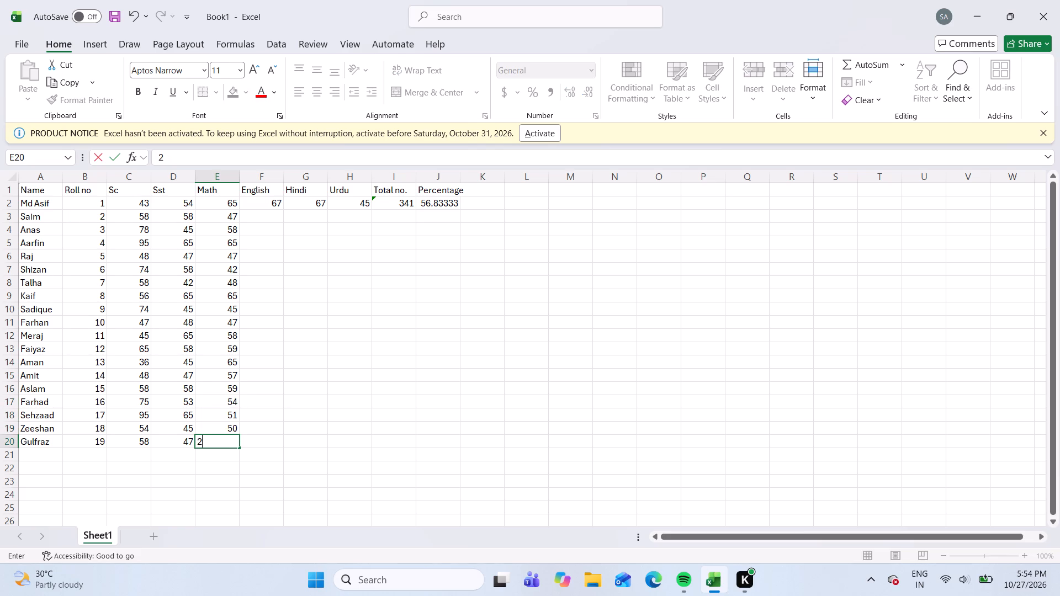
pyautogui.write('60')
pyautogui.press('Right')
# Enter the English marks 74, 58, 45, 65 and 47 in cells F3 to F7.
pyautogui.press('Up')
pyautogui.press('Up')
pyautogui.press('Up')
pyautogui.press('Up')
pyautogui.press('Up')
pyautogui.press('Up')
pyautogui.press('Up')
pyautogui.press('Up')
pyautogui.press('Up')
pyautogui.press('Up')
pyautogui.press('Up')
pyautogui.press('Up')
pyautogui.press('Up')
pyautogui.press('Up')
pyautogui.press('Up')
pyautogui.press('Up')
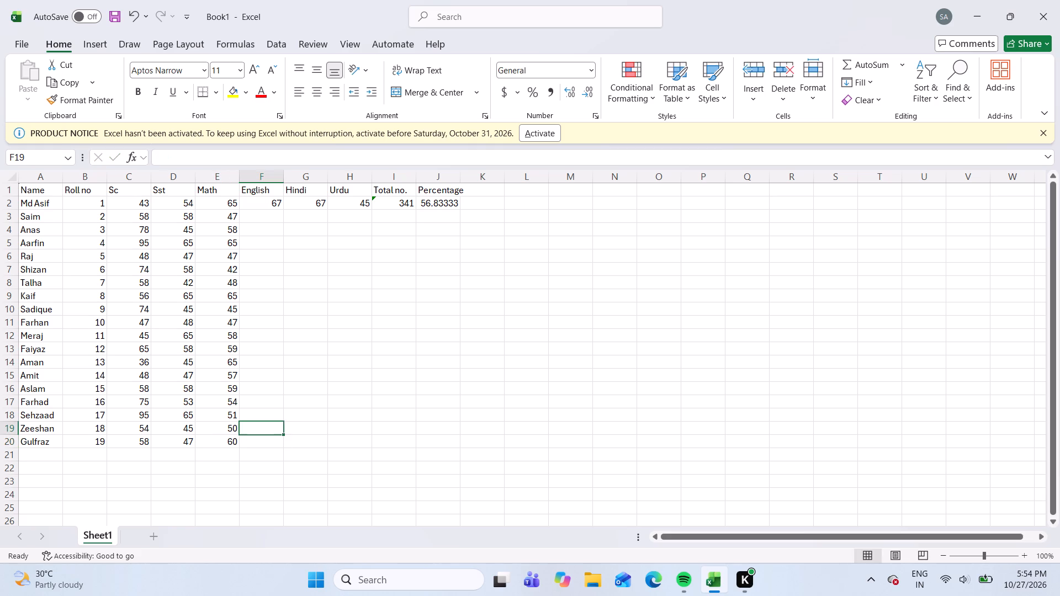
pyautogui.press('Up')
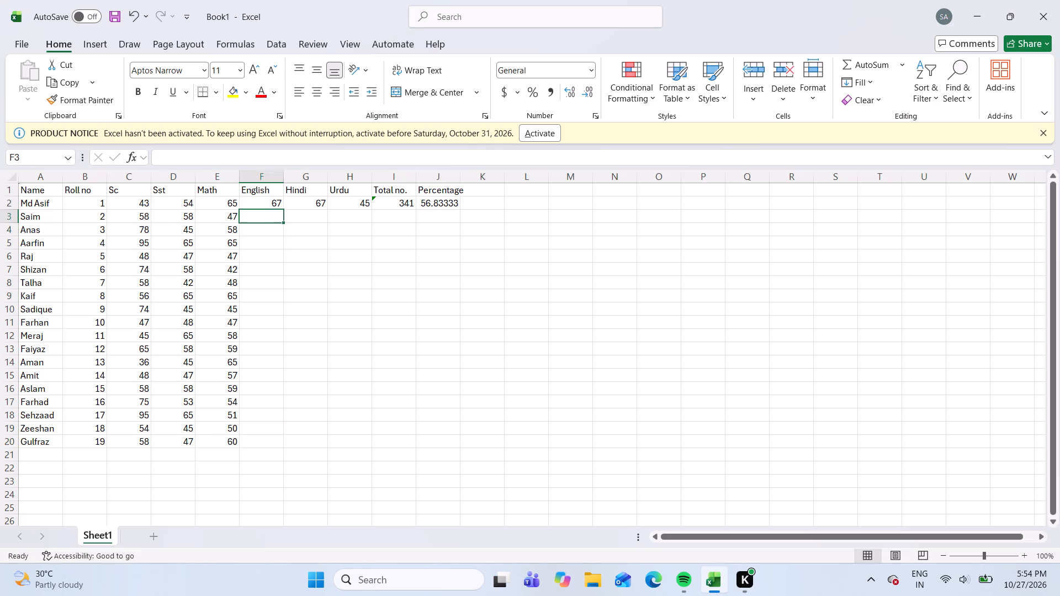
pyautogui.write('74')
pyautogui.press('Down')
pyautogui.write('58')
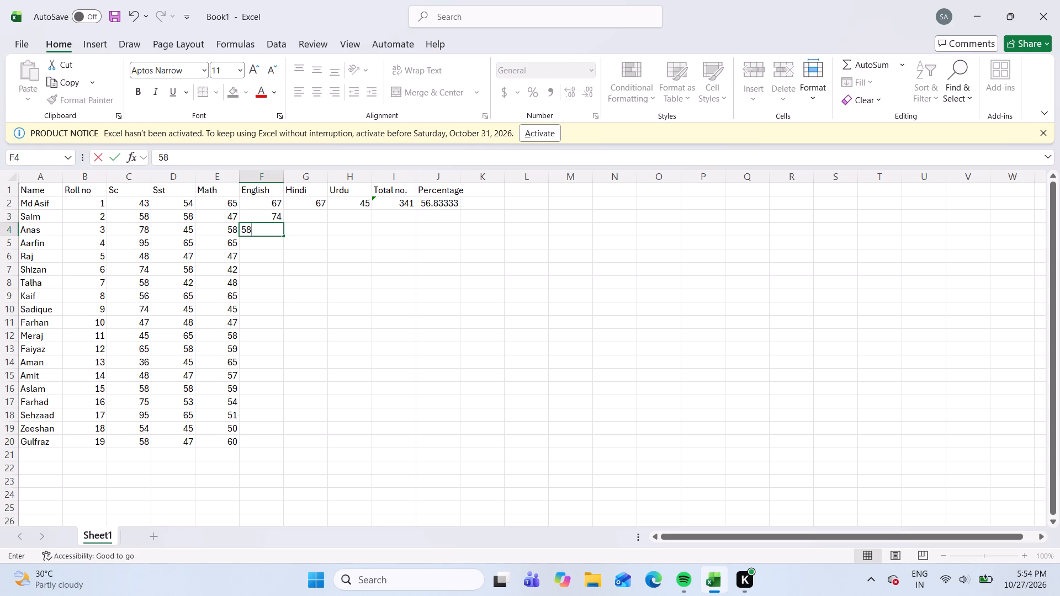
pyautogui.press('Down')
pyautogui.write('45')
pyautogui.press('Down')
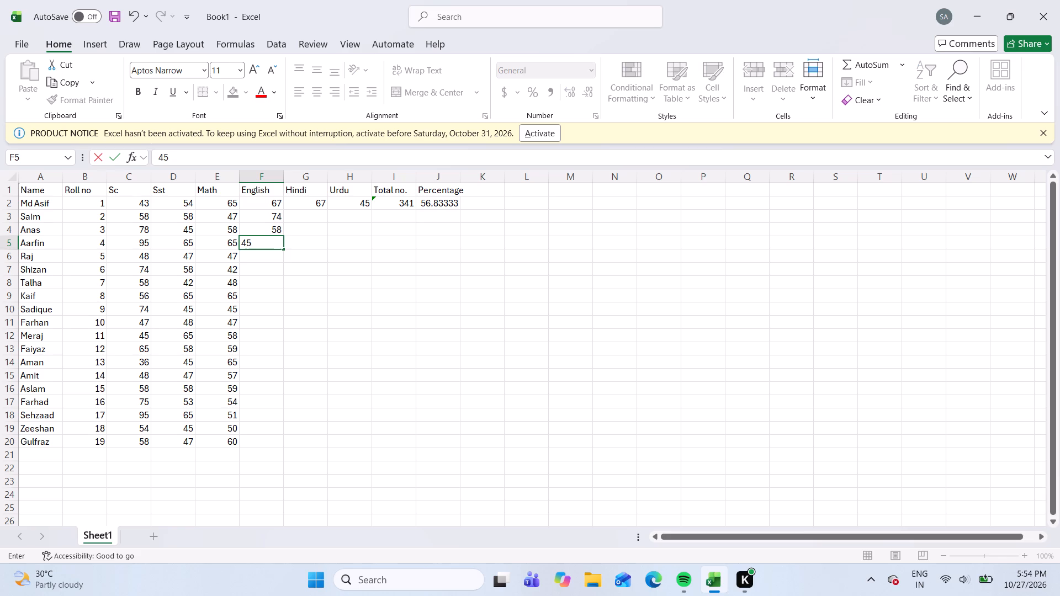
pyautogui.write('65')
pyautogui.press('Down')
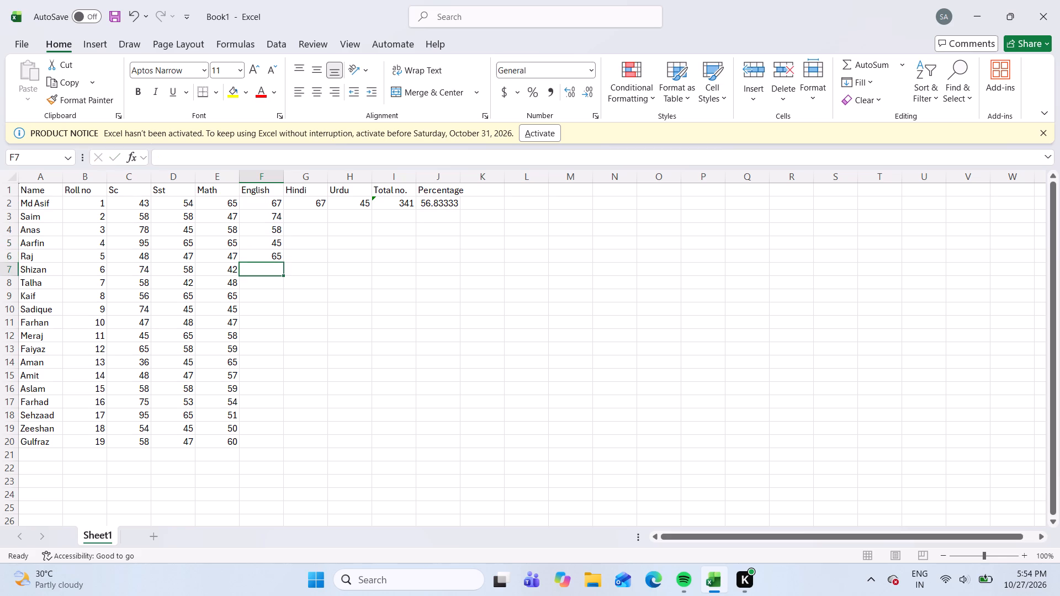
pyautogui.write('47')
pyautogui.press('Down')
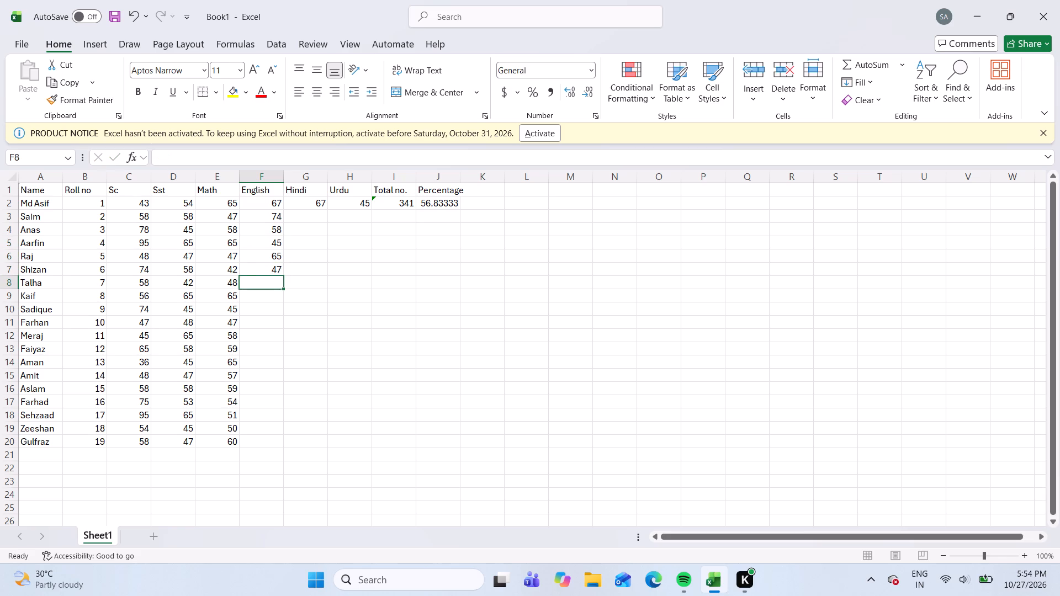
# Enter the English marks 58, 47, 45, 65 and 42 in cells F8 to F12.
pyautogui.write('58')
pyautogui.press('Down')
pyautogui.write('47')
pyautogui.press('Down')
pyautogui.write('45')
pyautogui.press('Down')
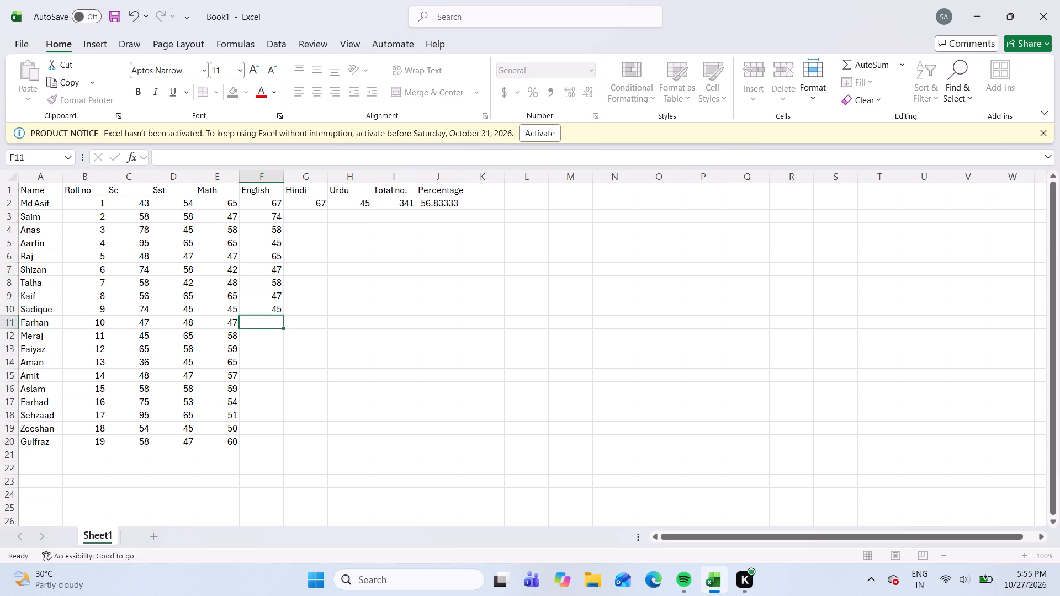
pyautogui.write('65')
pyautogui.press('Down')
pyautogui.write('42')
pyautogui.press('Down')
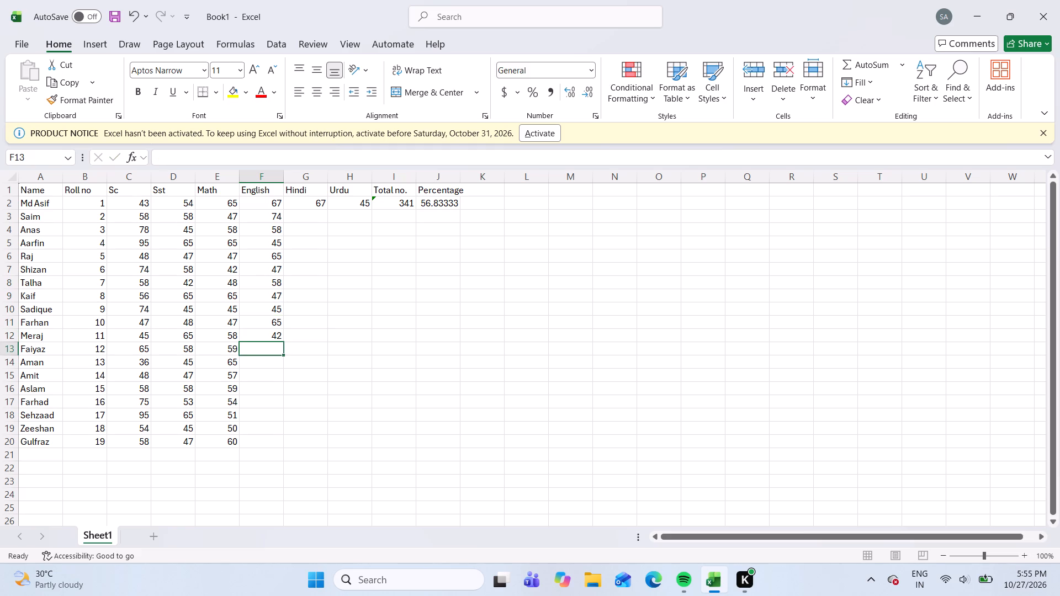
# Enter the English marks 85, 48 and 75 in cells F13 to F15.
pyautogui.write('85')
pyautogui.press('Down')
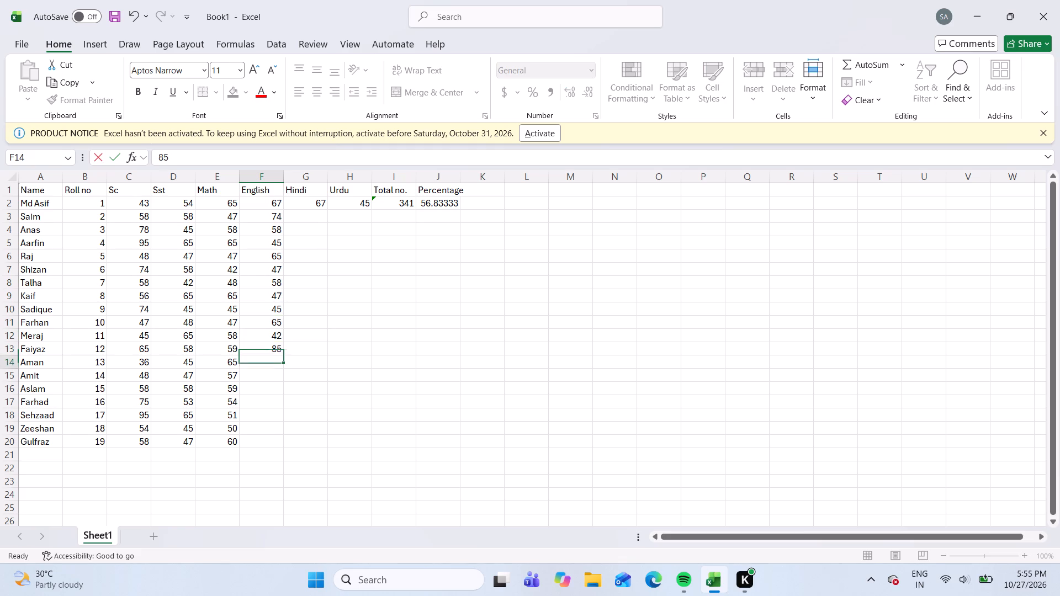
pyautogui.write('48')
pyautogui.press('Down')
pyautogui.write('75')
pyautogui.press('Down')
pyautogui.press('Up')
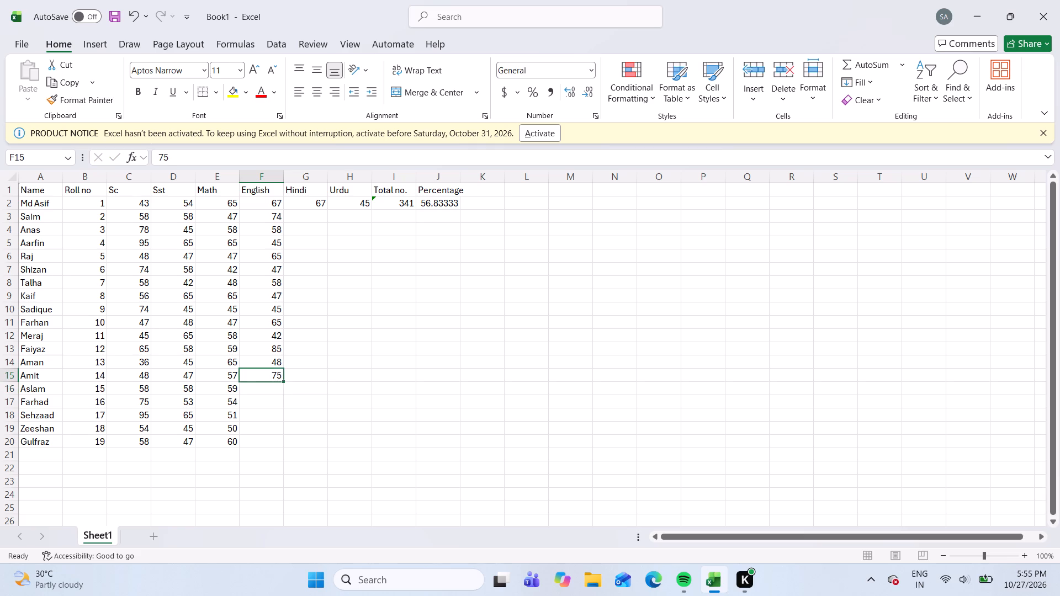
pyautogui.press('Down')
# Enter the English marks 95, 85, 83, 45 and 65 in cells F16 to F20.
pyautogui.write('95')
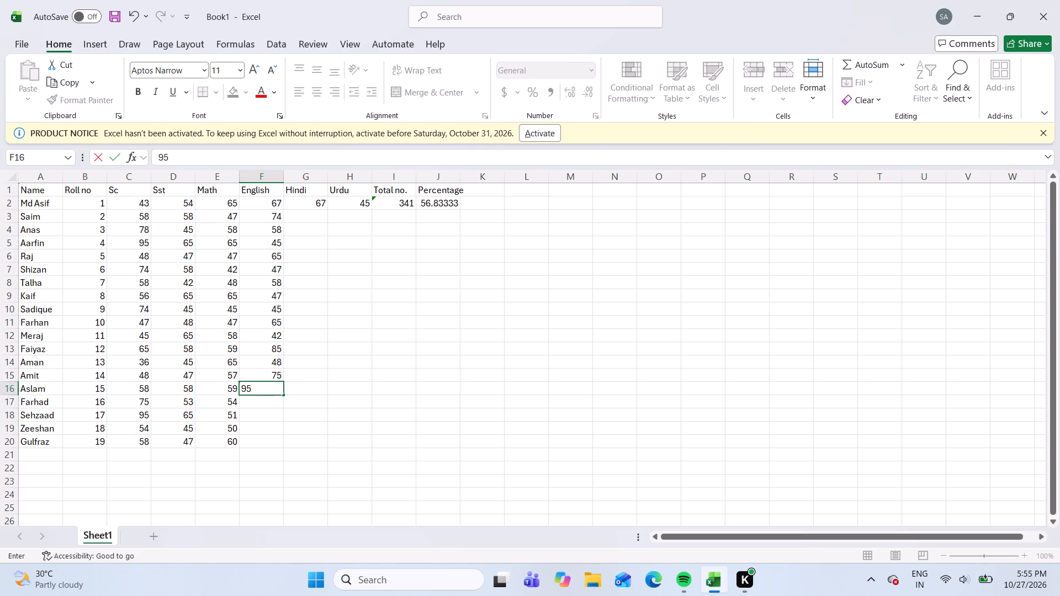
pyautogui.press('Down')
pyautogui.write('85')
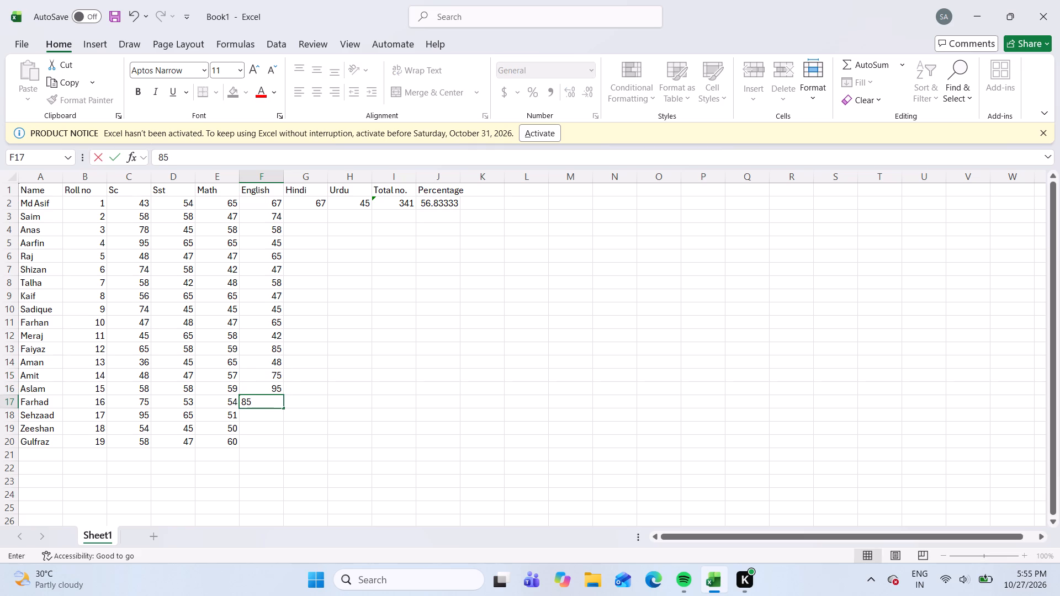
pyautogui.press('Down')
pyautogui.press('8')
pyautogui.press('3')
pyautogui.press('Down')
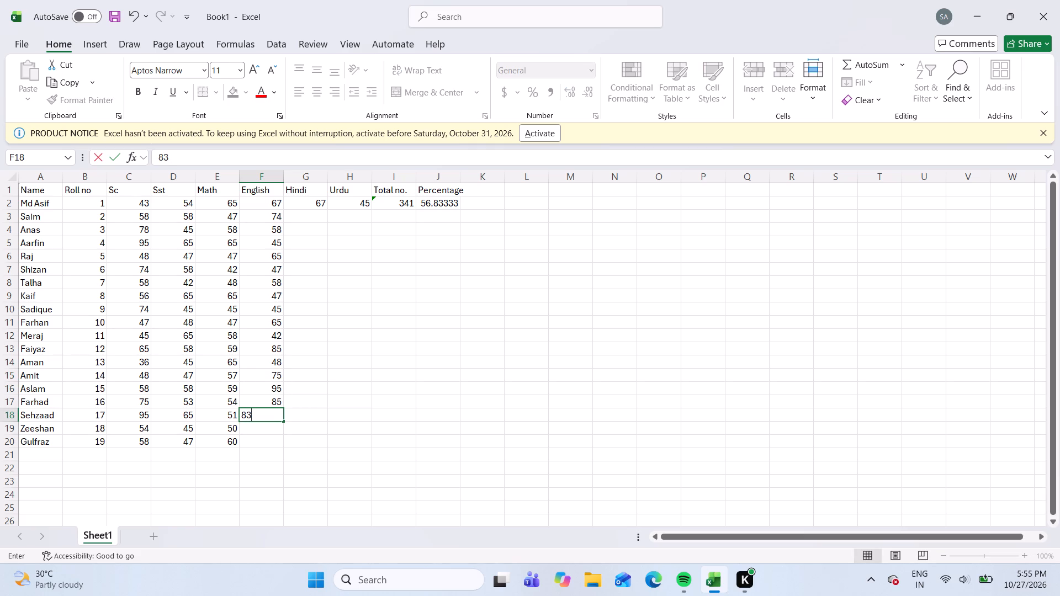
pyautogui.write('45')
pyautogui.press('Down')
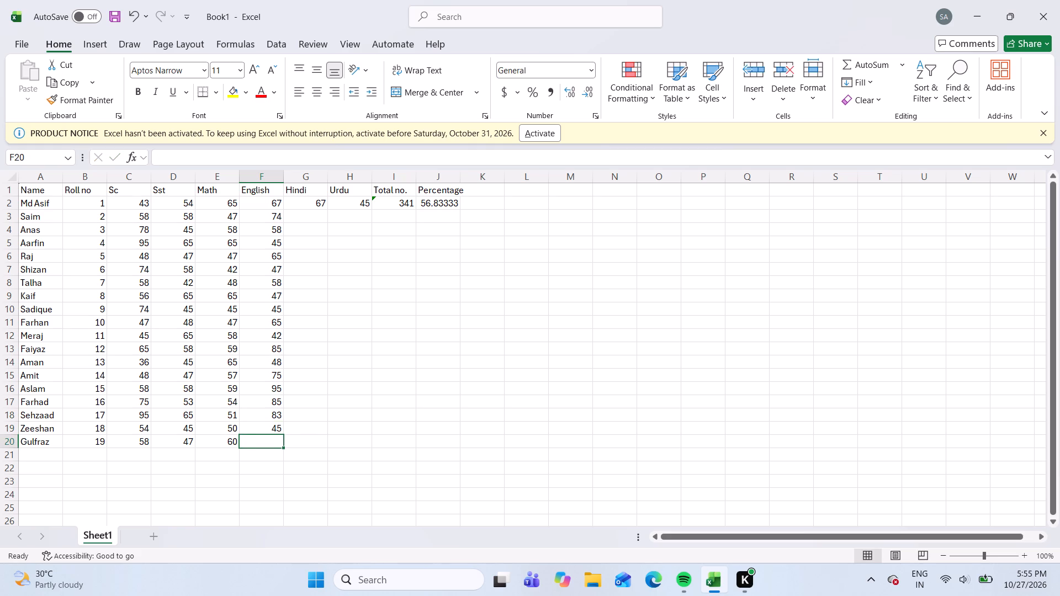
pyautogui.press('6')
pyautogui.press('5')
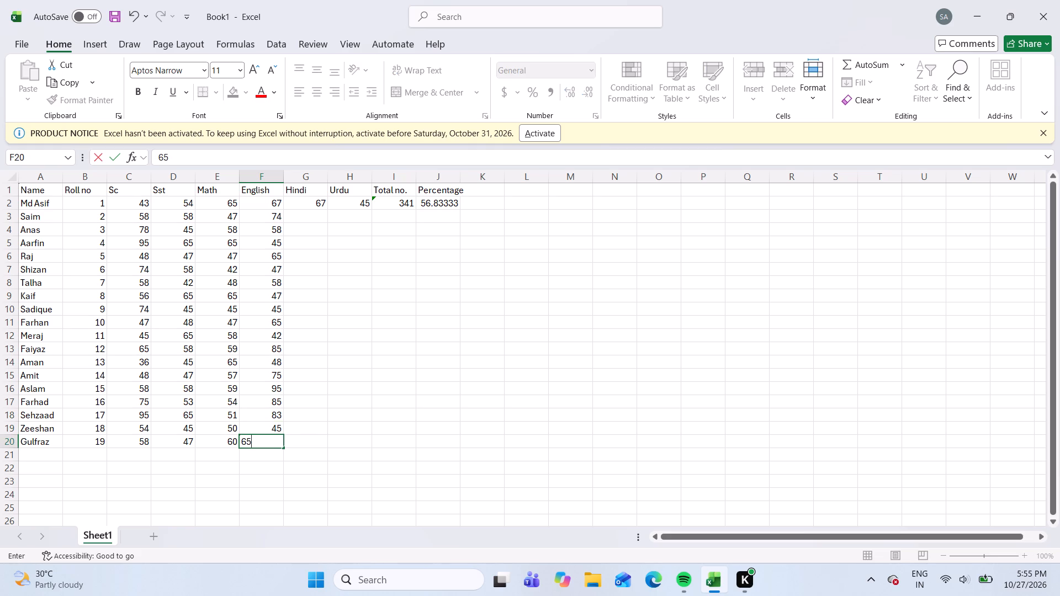
pyautogui.press('Right')
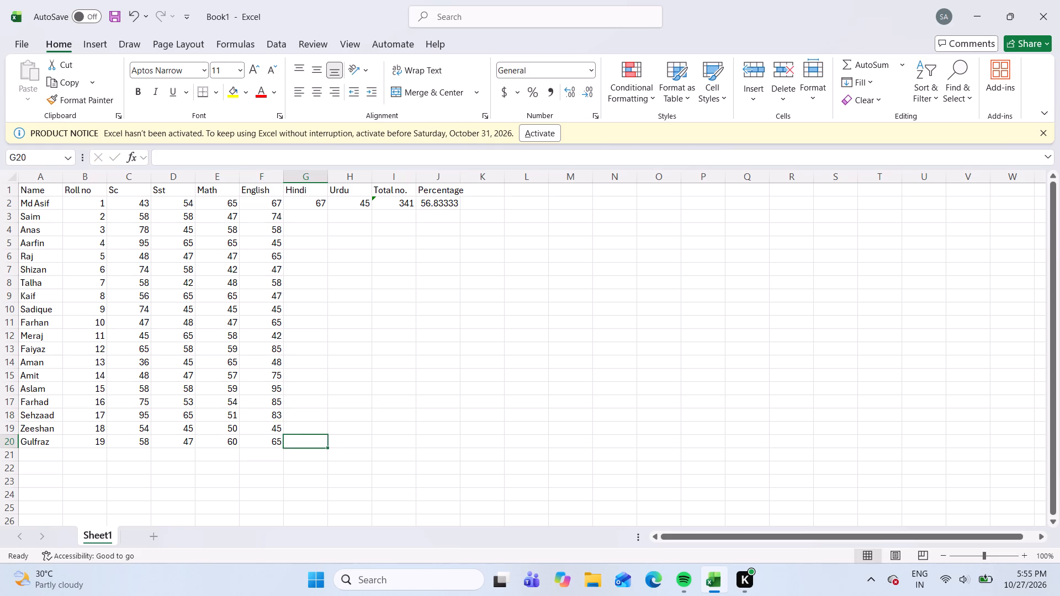
# Working upward from G20 to G16, enter the Hindi marks 47, 45, 54, 78 and 54.
pyautogui.write('47')
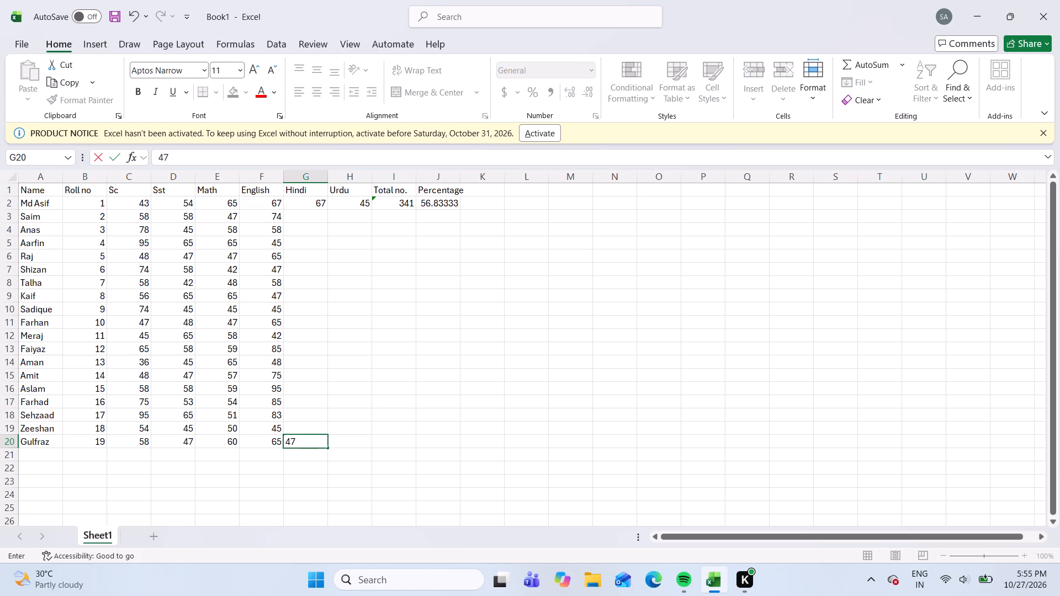
pyautogui.press('Up')
pyautogui.write('45')
pyautogui.press('Up')
pyautogui.write('54')
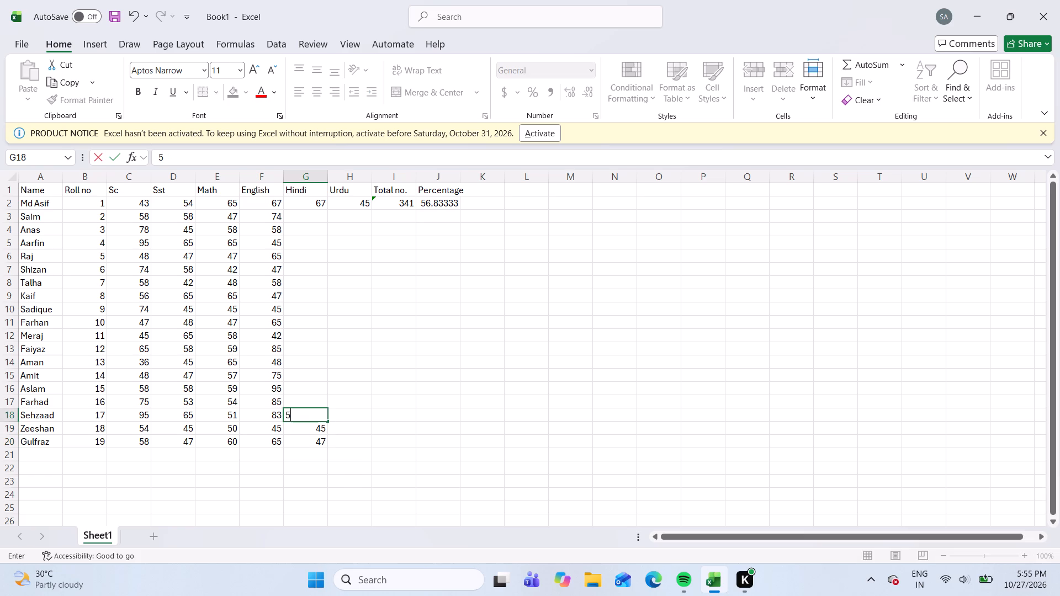
pyautogui.press('Up')
pyautogui.write('78')
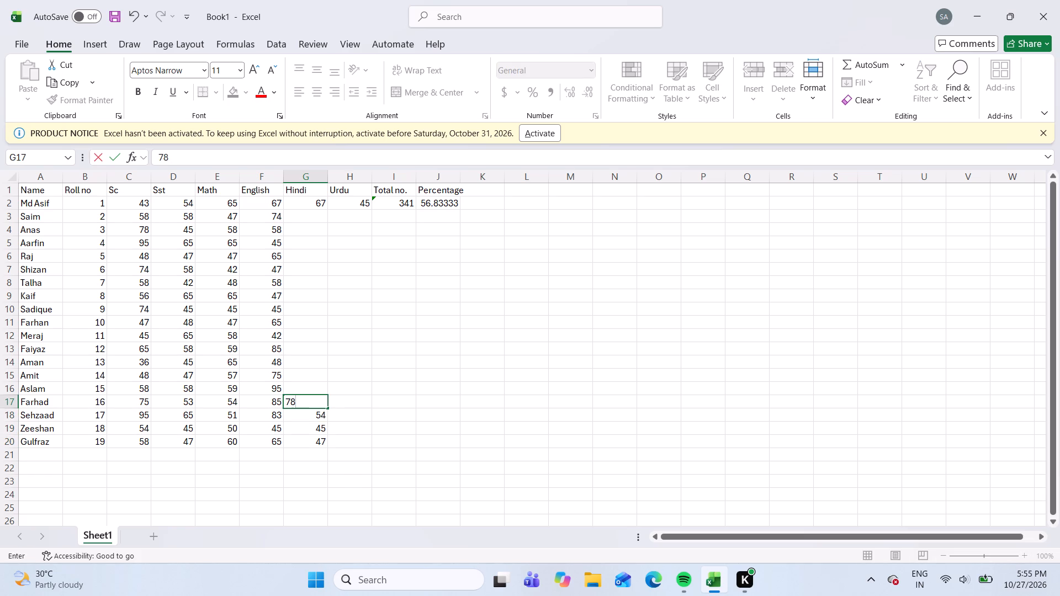
pyautogui.press('Up')
pyautogui.write('54')
pyautogui.press('Up')
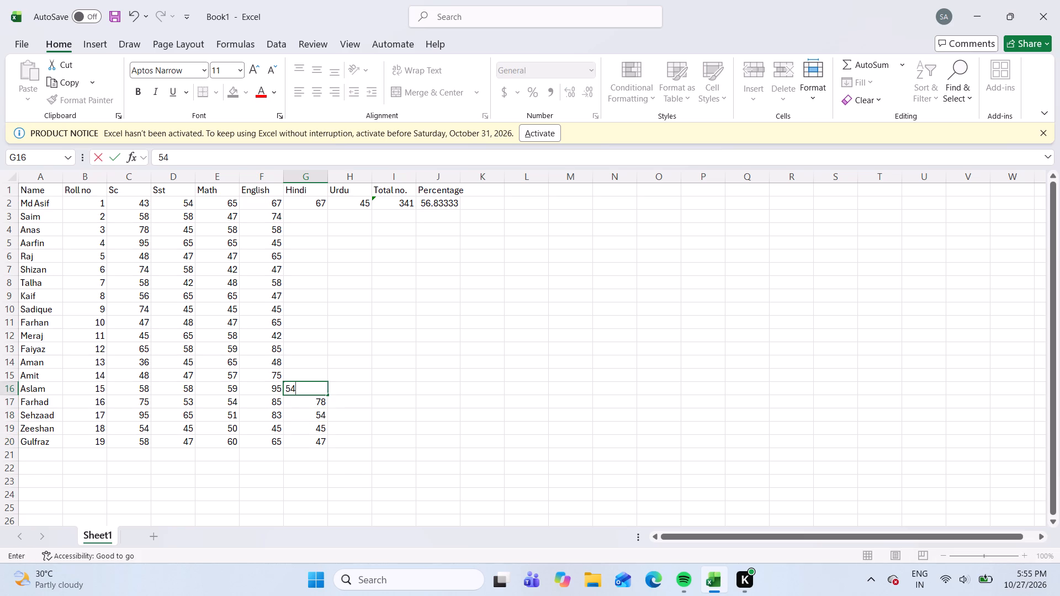
# Continue the Hindi marks upward from G15 to G11 with 65, 48, 74, 58 and 98.
pyautogui.write('65')
pyautogui.press('Up')
pyautogui.write('48')
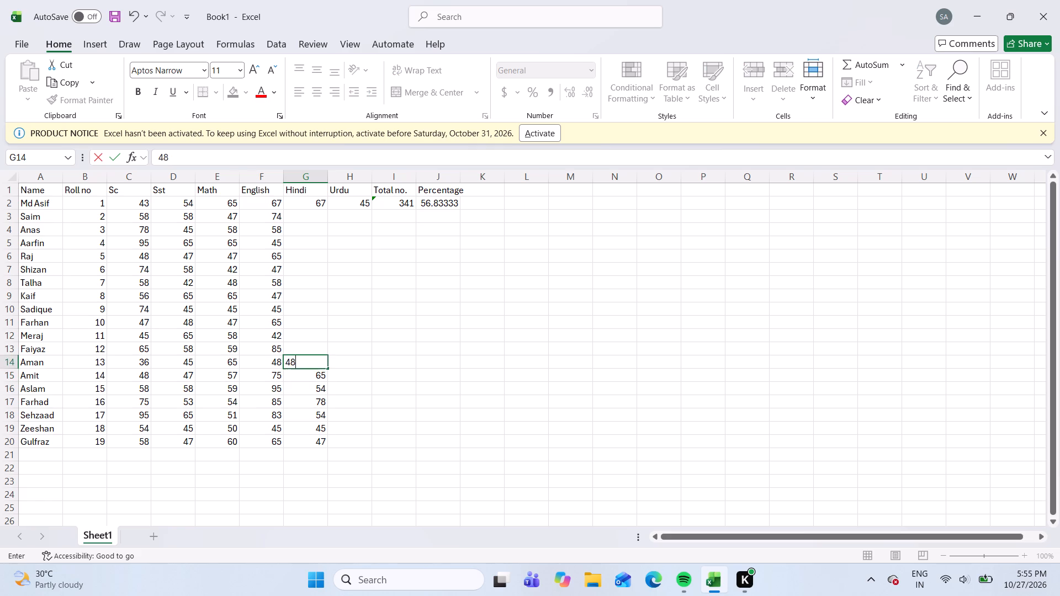
pyautogui.press('Up')
pyautogui.write('74')
pyautogui.press('Up')
pyautogui.write('58')
pyautogui.press('Up')
pyautogui.write('98')
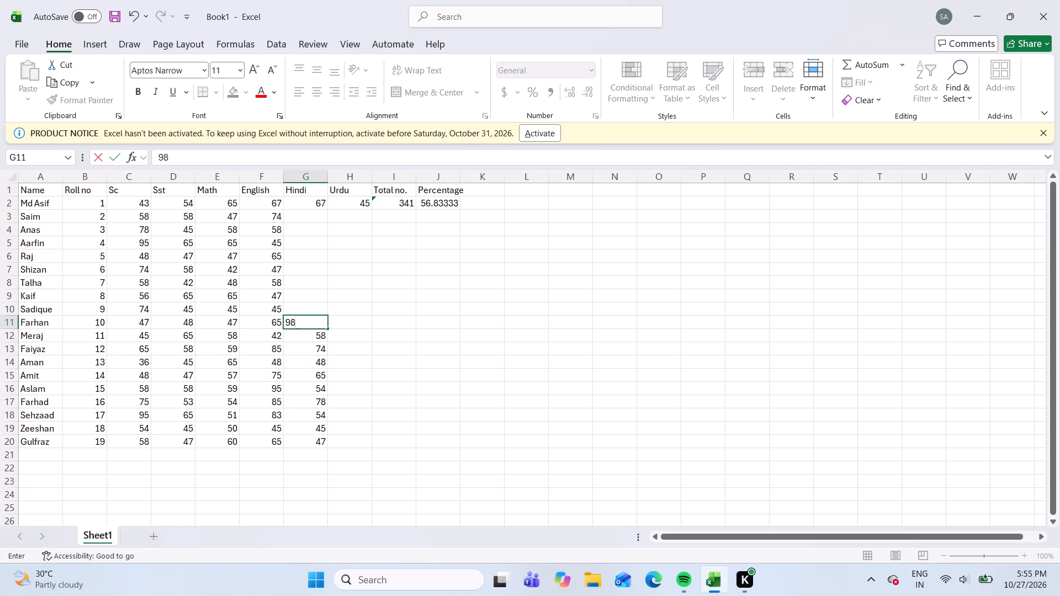
pyautogui.press('Up')
# Continue the Hindi marks upward from G10 to G7 with 89, 78, 85 and 84.
pyautogui.write('89')
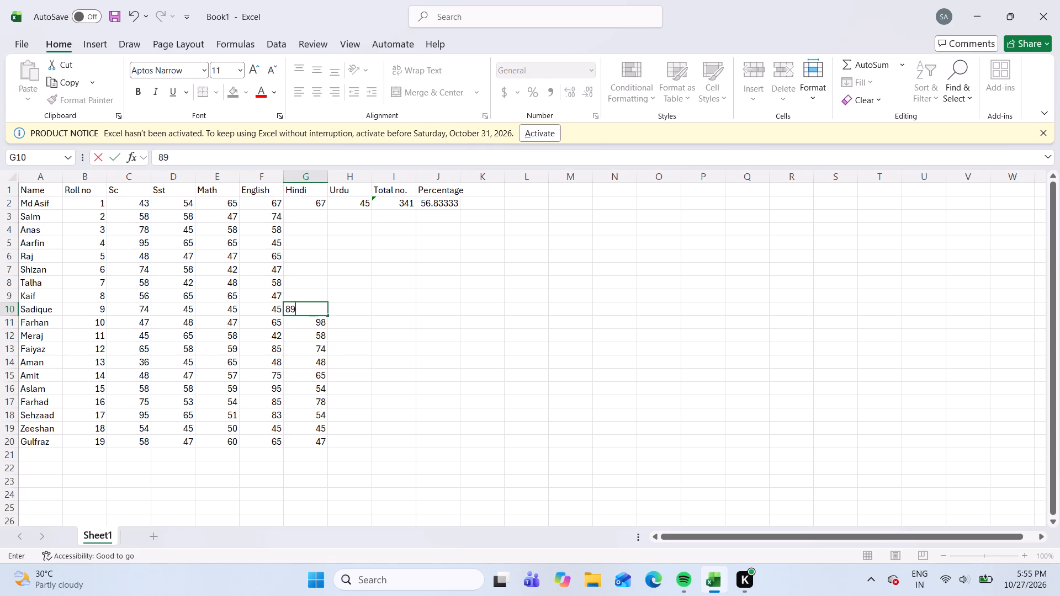
pyautogui.press('Up')
pyautogui.write('78')
pyautogui.press('Up')
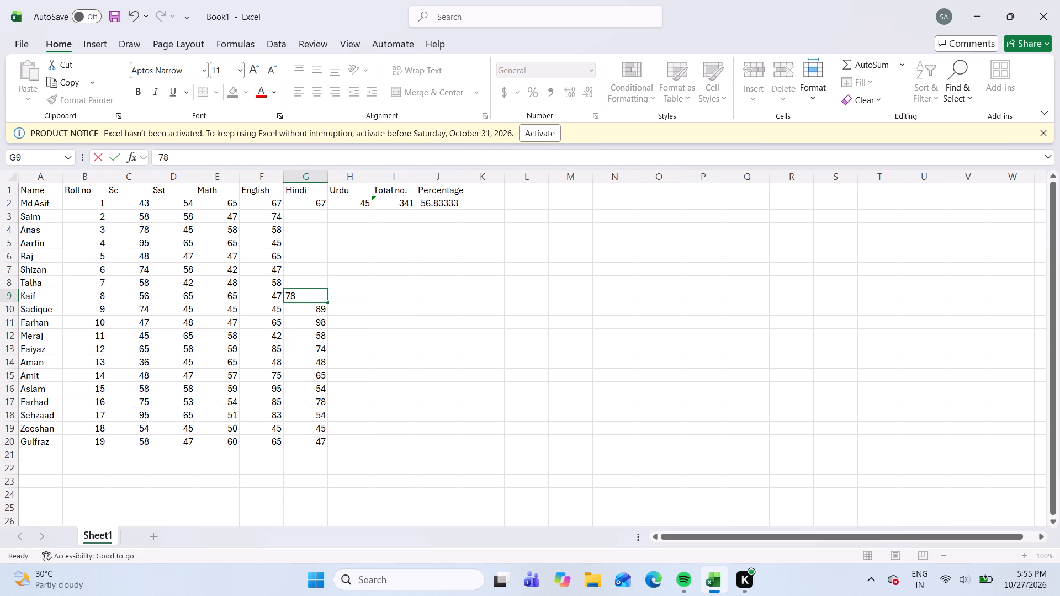
pyautogui.write('85')
pyautogui.press('Up')
pyautogui.write('68')
pyautogui.press('Up')
pyautogui.press('Down')
pyautogui.press('8')
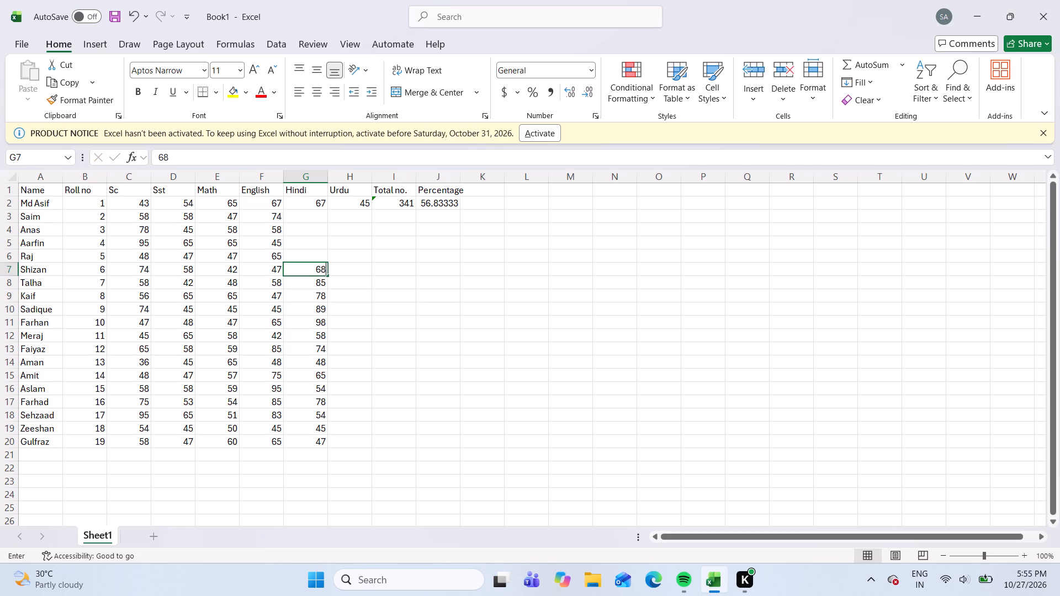
pyautogui.press('4')
pyautogui.press('Up')
# Complete the Hindi marks upward from G6 to G3 with 75, 48, 47 and 85.
pyautogui.write('75')
pyautogui.press('Up')
pyautogui.write('48')
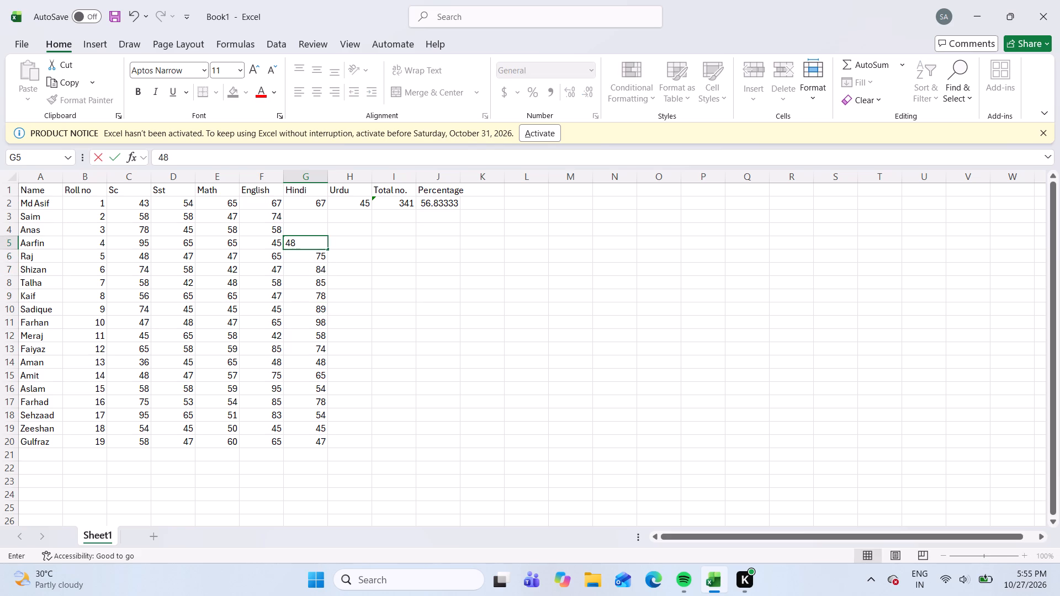
pyautogui.press('Up')
pyautogui.write('47')
pyautogui.press('Up')
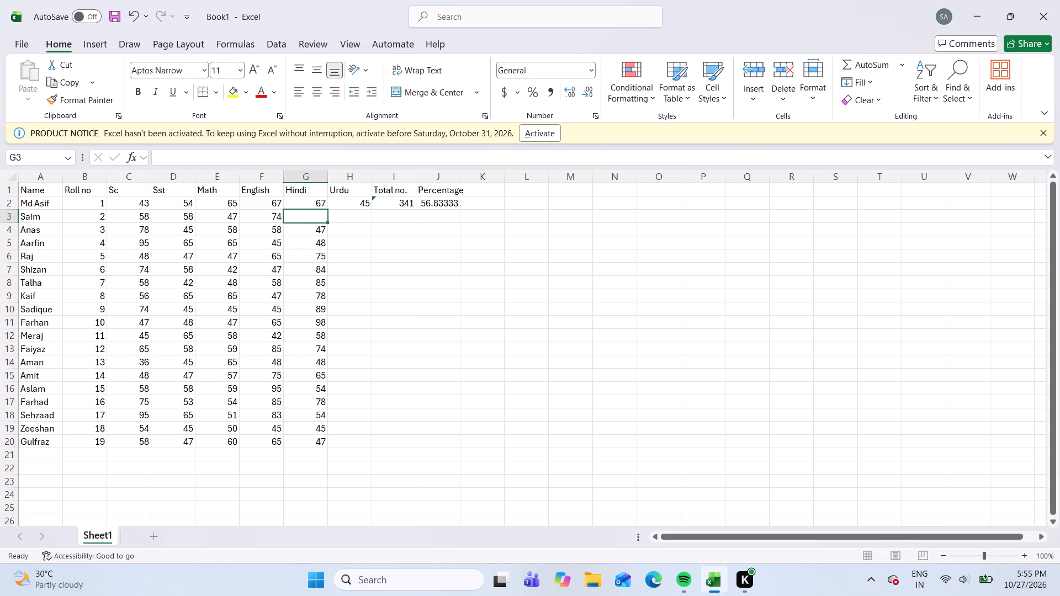
pyautogui.write('85')
pyautogui.press('Right')
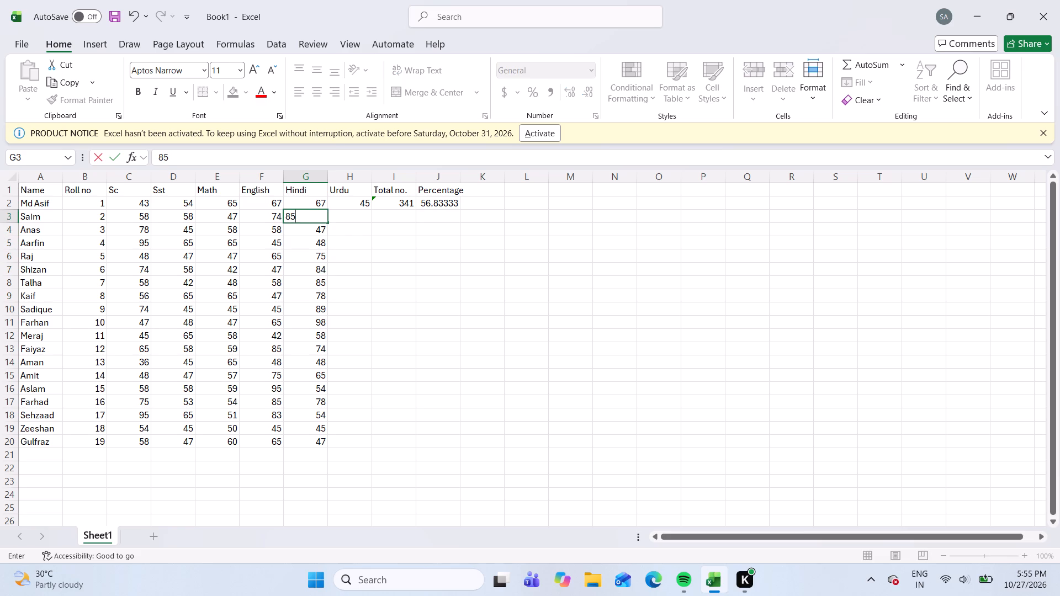
# Enter the Urdu marks 48, 47, 45, 47 and 46 in cells H3 to H7.
pyautogui.write('48')
pyautogui.press('Down')
pyautogui.write('47')
pyautogui.press('Down')
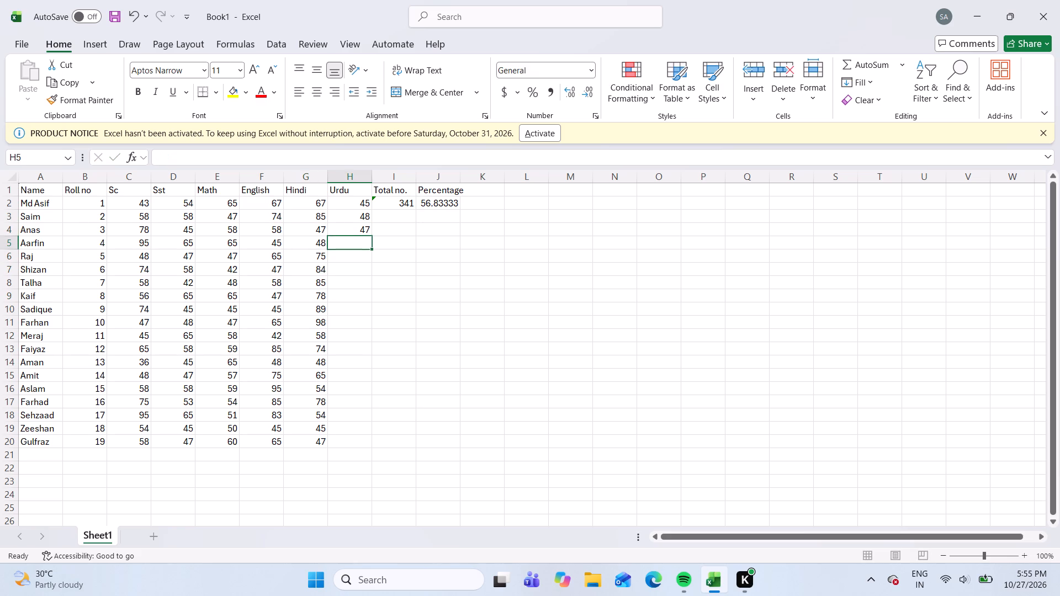
pyautogui.write('45')
pyautogui.press('Down')
pyautogui.write('47')
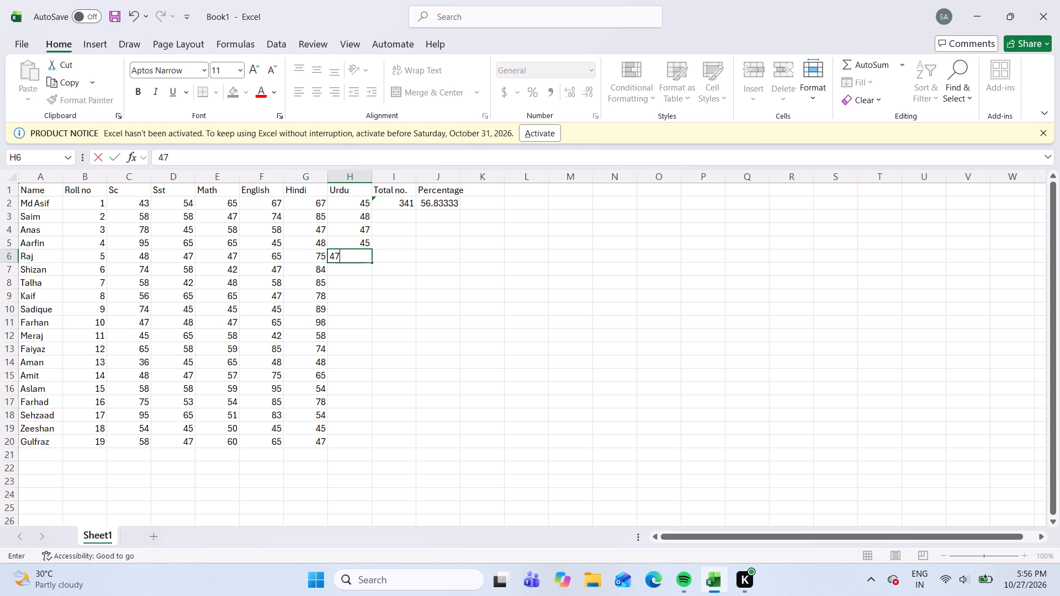
pyautogui.press('Down')
pyautogui.write('46')
pyautogui.press('Down')
# Enter the Urdu marks 62, 85, 58, 42 and 40 in cells H8 to H12.
pyautogui.write('62')
pyautogui.press('Down')
pyautogui.write('85')
pyautogui.press('Down')
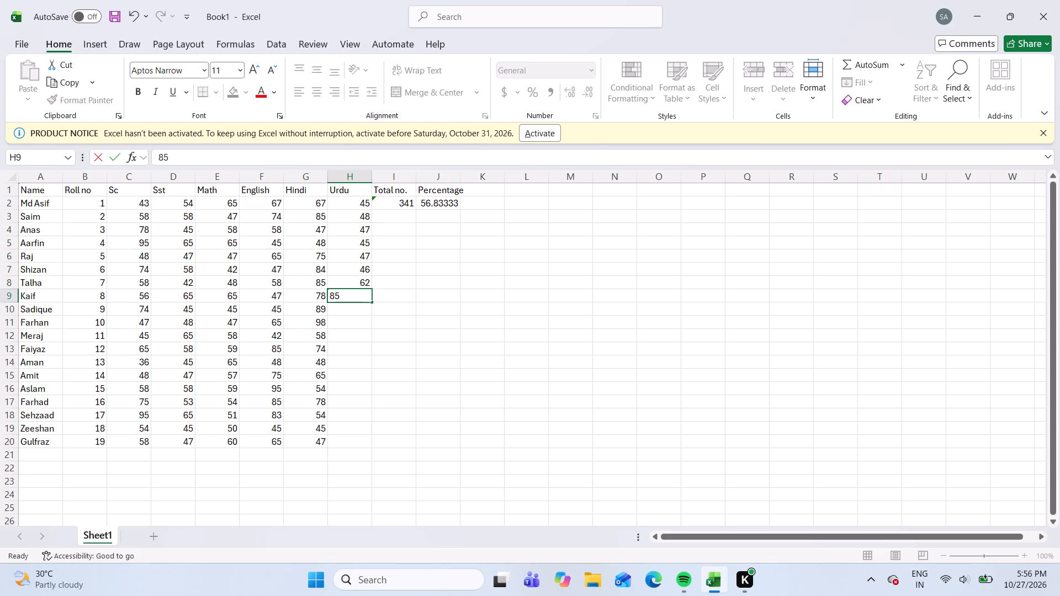
pyautogui.write('58')
pyautogui.press('Down')
pyautogui.write('42')
pyautogui.press('Down')
pyautogui.write('40')
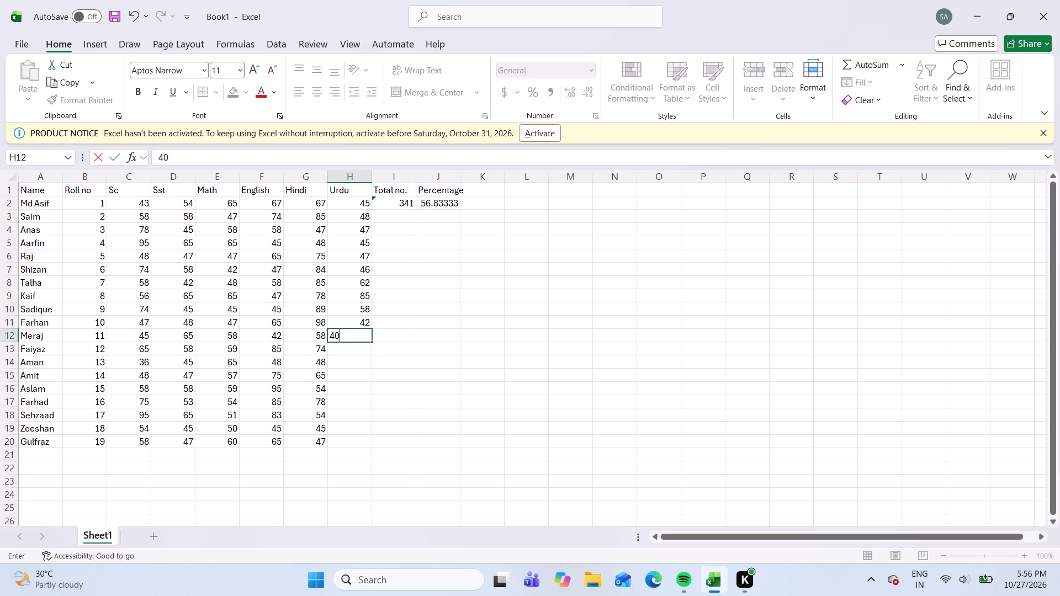
pyautogui.press('Down')
# Enter the Urdu marks 47, 42, 61 and 60 in cells H13 to H16.
pyautogui.write('47')
pyautogui.press('Down')
pyautogui.write('42')
pyautogui.press('Down')
pyautogui.write('61')
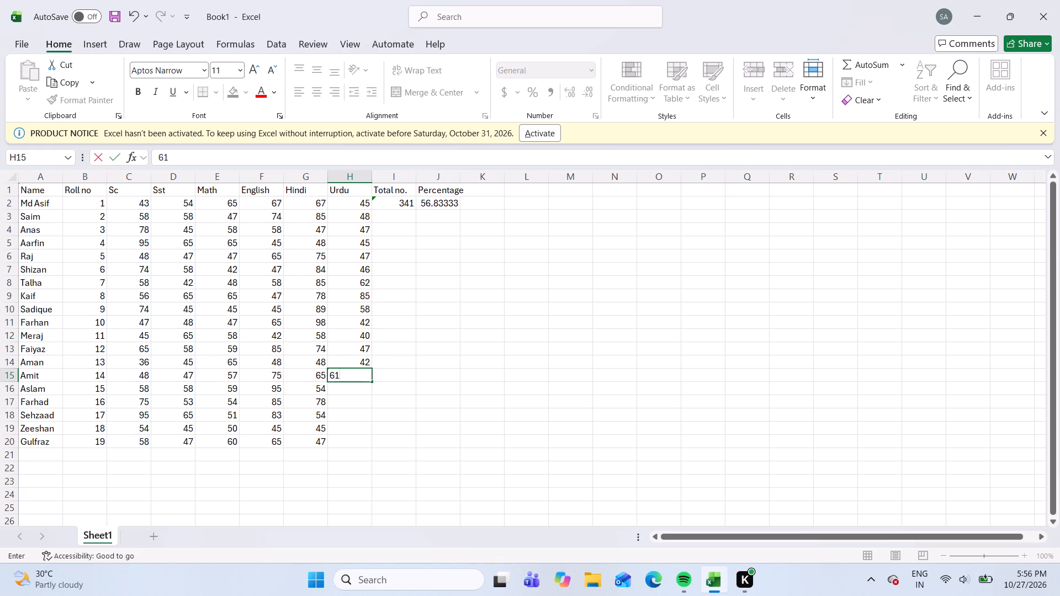
pyautogui.press('Down')
pyautogui.write('60')
pyautogui.press('Down')
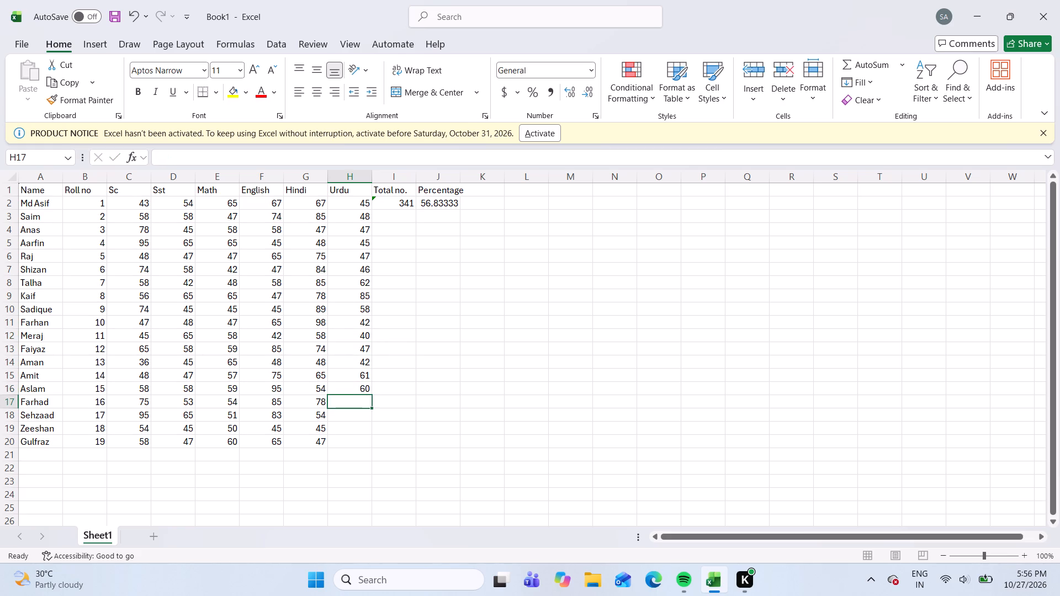
# Enter the Urdu marks 48, 60, 40 and 50 in cells H17 to H20.
pyautogui.write('48')
pyautogui.press('Down')
pyautogui.write('60')
pyautogui.press('Down')
pyautogui.write('40')
pyautogui.press('Down')
pyautogui.write('50')
pyautogui.press('Right')
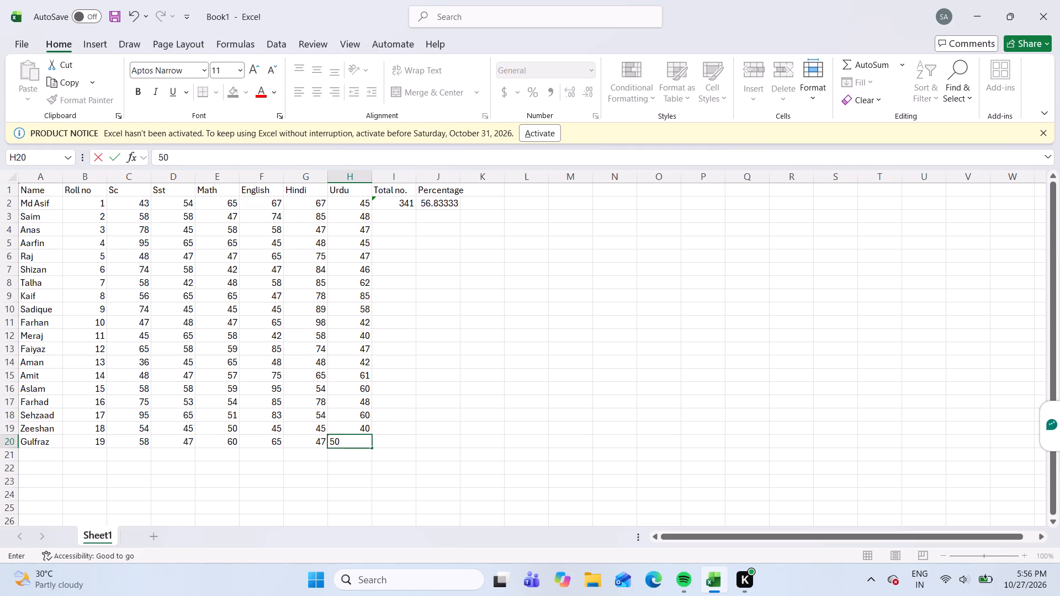
# Fill the SUM formula for the total marks down from I2 into cells I3 and I4.
pyautogui.press('Up')
pyautogui.press('Right')
pyautogui.press('Up')
pyautogui.press('Up')
pyautogui.press('Up')
pyautogui.press('Up')
pyautogui.press('Up')
pyautogui.press('Up')
pyautogui.press('Up')
pyautogui.press('Up')
pyautogui.press('Up')
pyautogui.press('Up')
pyautogui.press('Up')
pyautogui.press('Up')
pyautogui.press('Up')
pyautogui.press('Up')
pyautogui.press('Up')
pyautogui.press('Up')
pyautogui.press('Up')
pyautogui.press('Up')
pyautogui.press('Up')
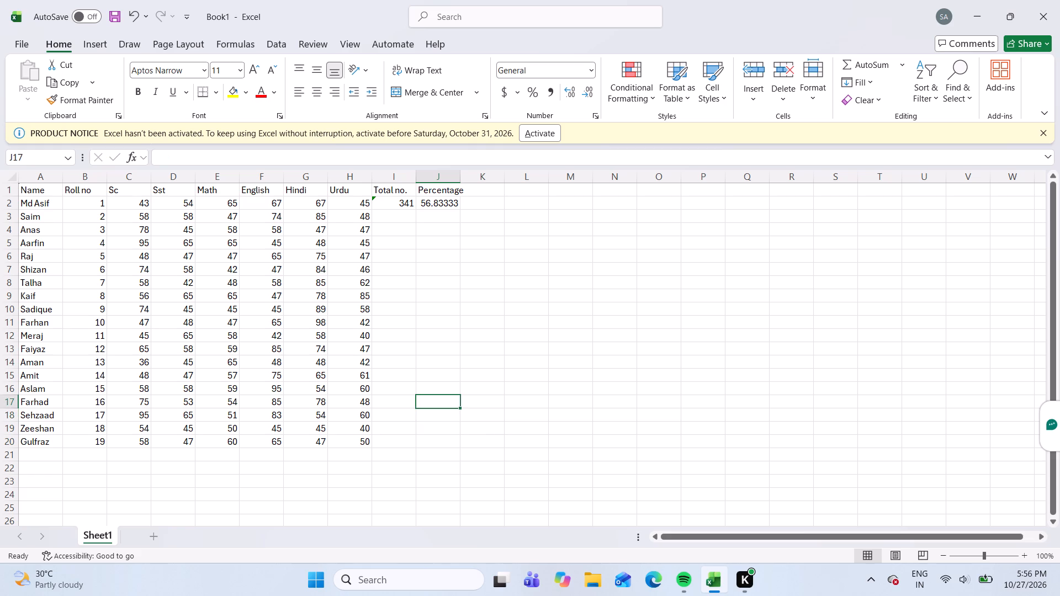
pyautogui.press('Down')
pyautogui.press('Down')
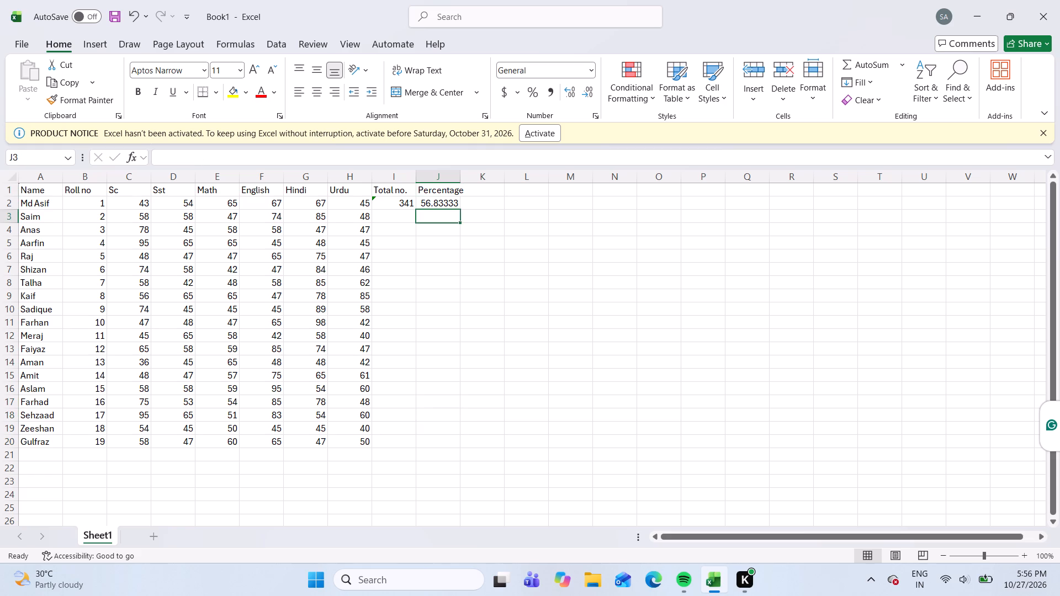
pyautogui.press('Left')
pyautogui.hotkey('ctrl', 'd')
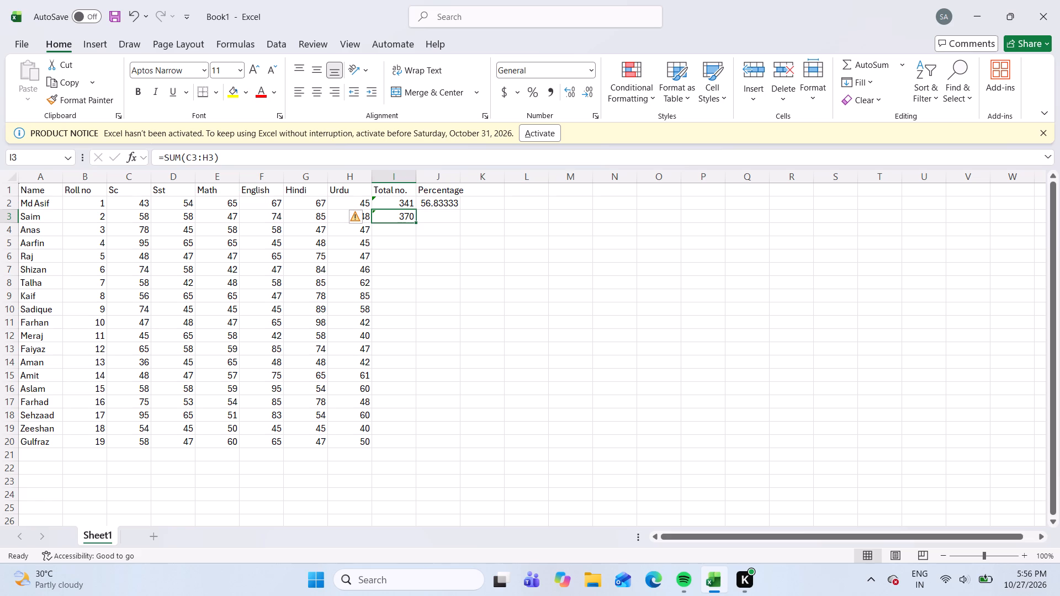
pyautogui.press('Down')
pyautogui.hotkey('ctrl', 'd')
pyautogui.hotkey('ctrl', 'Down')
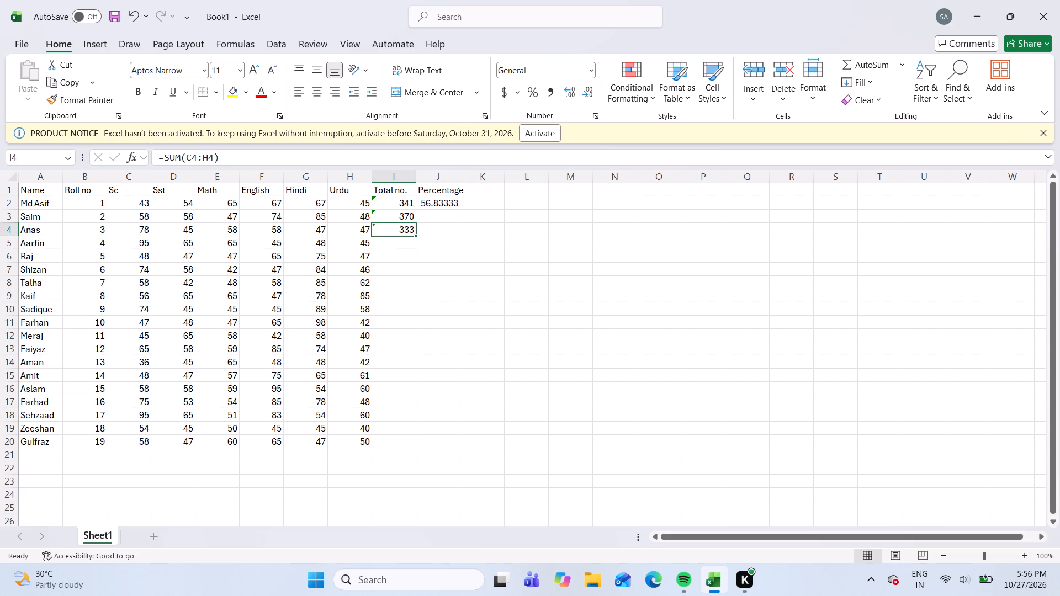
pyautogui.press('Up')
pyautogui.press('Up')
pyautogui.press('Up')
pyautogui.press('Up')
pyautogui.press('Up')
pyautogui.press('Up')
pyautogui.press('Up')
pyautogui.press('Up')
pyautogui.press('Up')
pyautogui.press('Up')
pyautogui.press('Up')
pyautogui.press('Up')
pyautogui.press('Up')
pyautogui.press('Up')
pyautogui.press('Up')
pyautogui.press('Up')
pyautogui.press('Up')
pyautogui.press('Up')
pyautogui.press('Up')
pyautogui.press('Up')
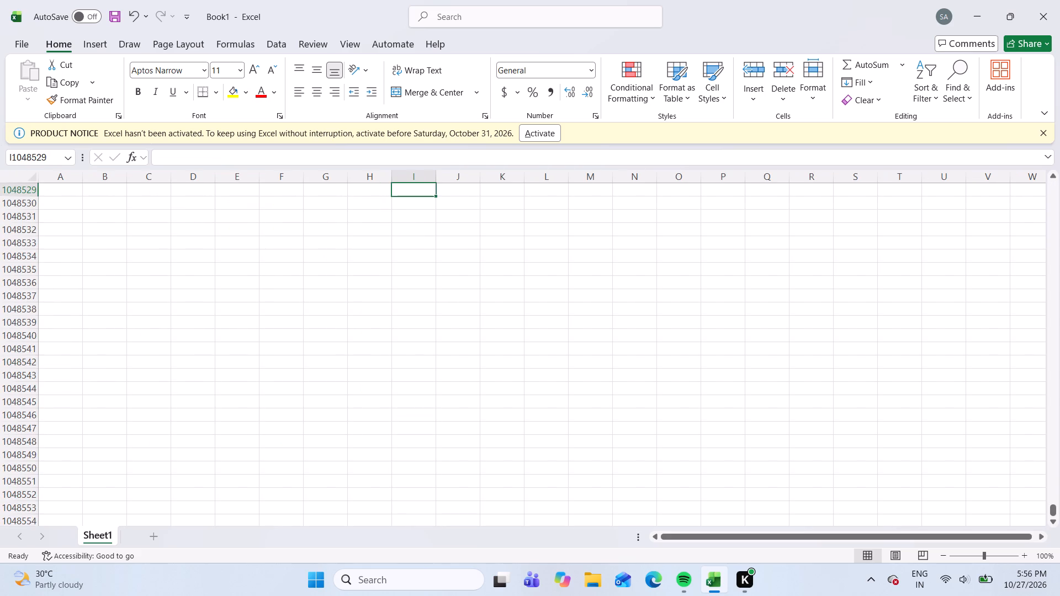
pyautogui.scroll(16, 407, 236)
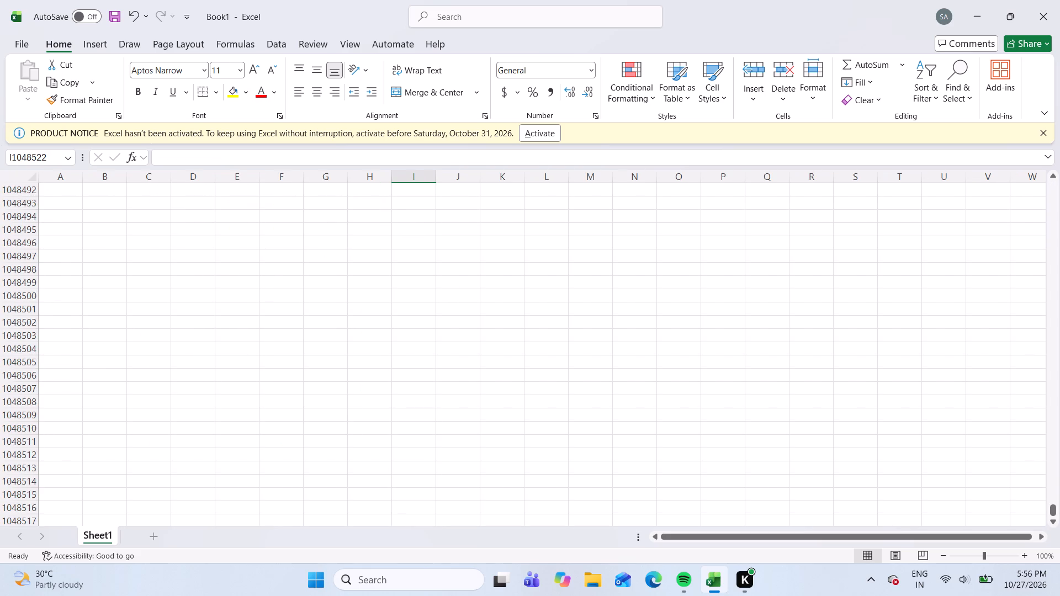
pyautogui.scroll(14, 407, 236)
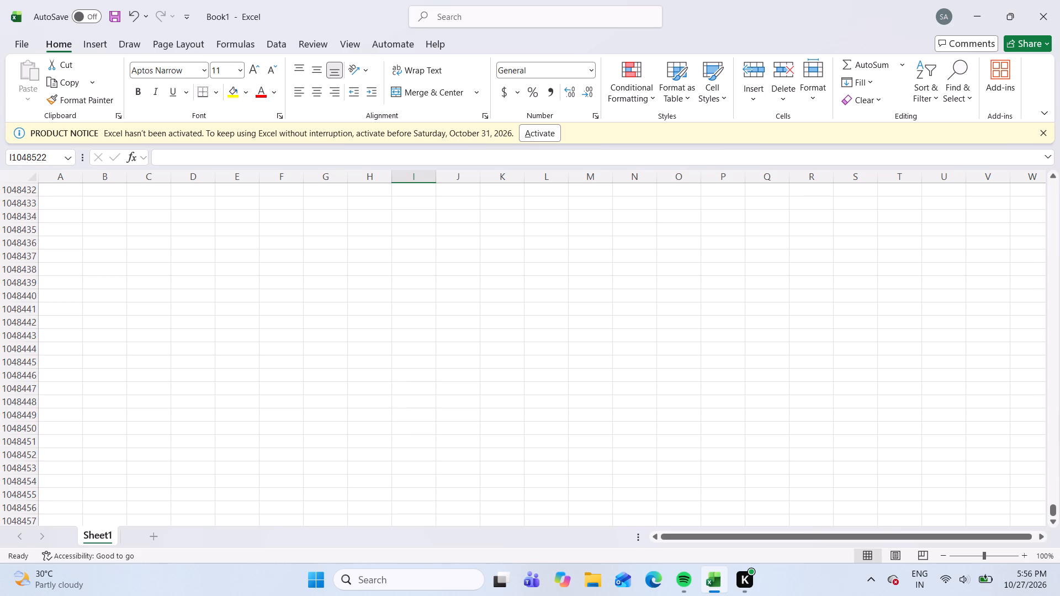
# Return from the empty rows at the bottom of the sheet to the marks table in its first rows.
pyautogui.click(1050, 181)
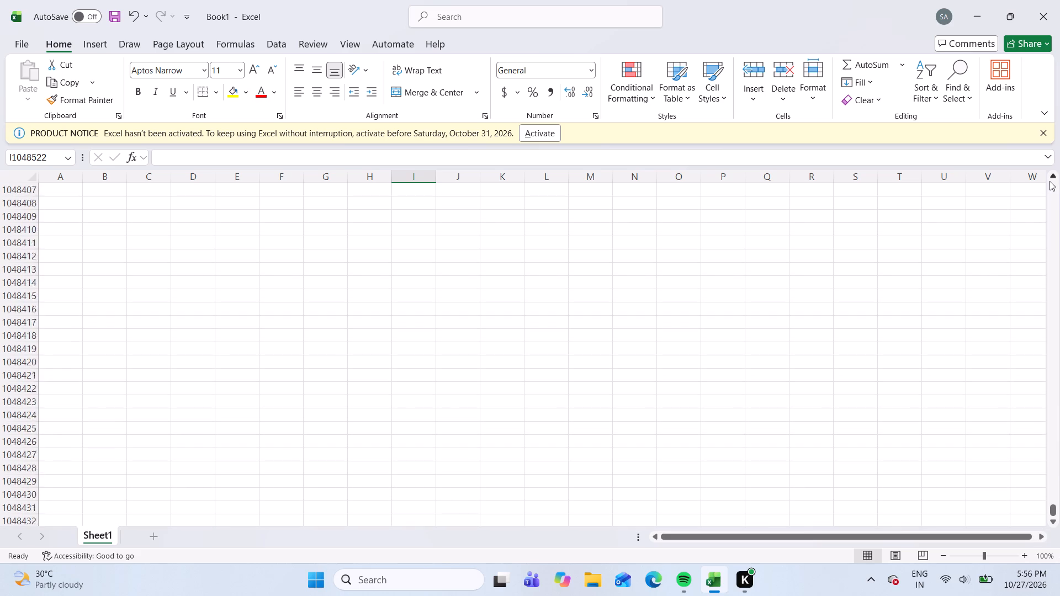
pyautogui.click(1056, 196)
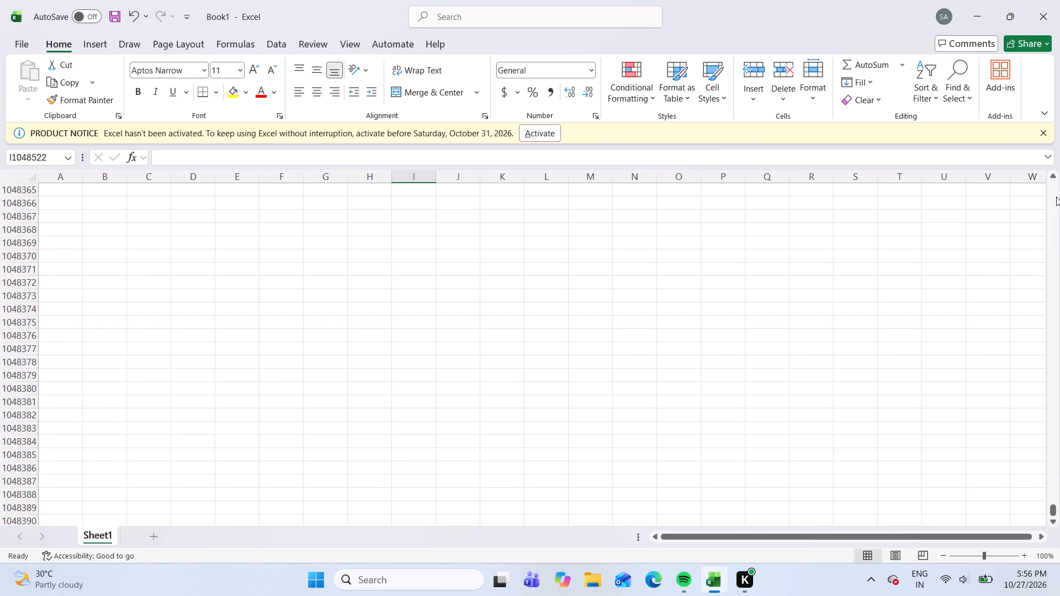
pyautogui.click(1050, 198)
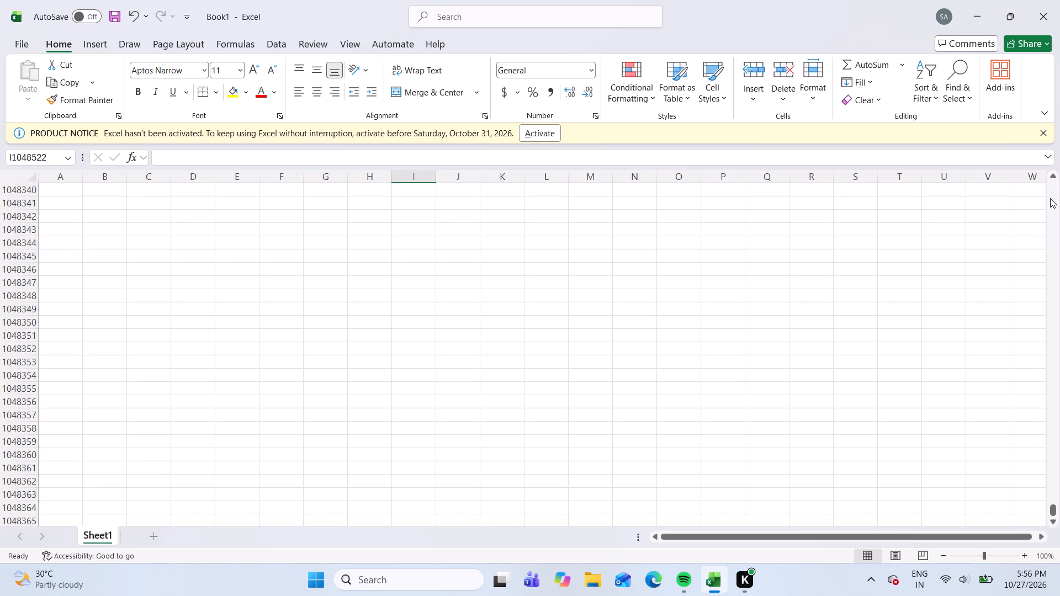
pyautogui.click(1050, 198)
pyautogui.click(1050, 198)
pyautogui.click(1050, 198)
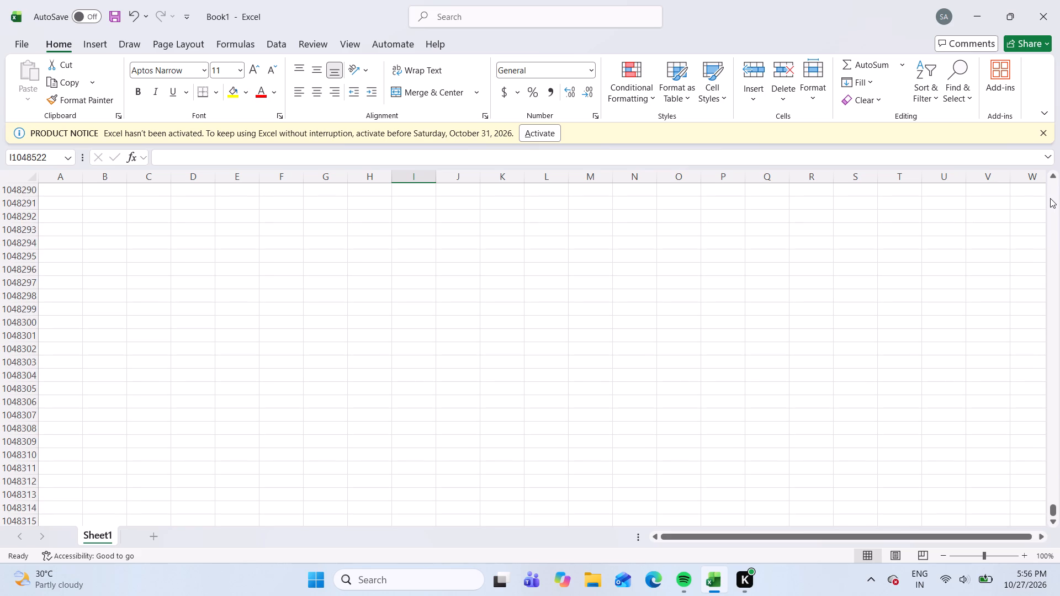
pyautogui.click(1049, 198)
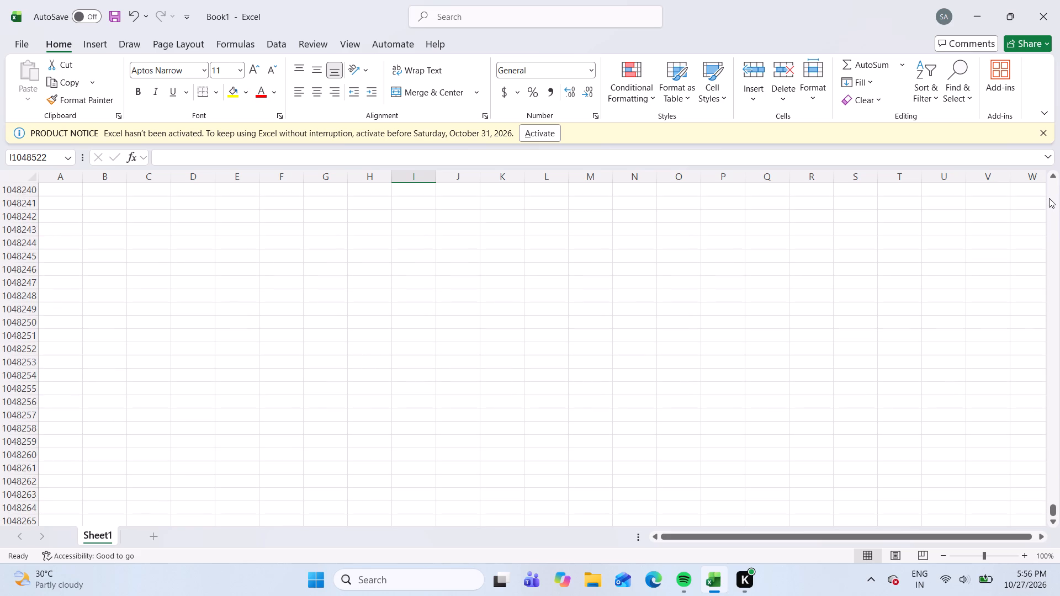
pyautogui.click(1048, 198)
pyautogui.tripleClick(1048, 198)
pyautogui.tripleClick(1048, 198)
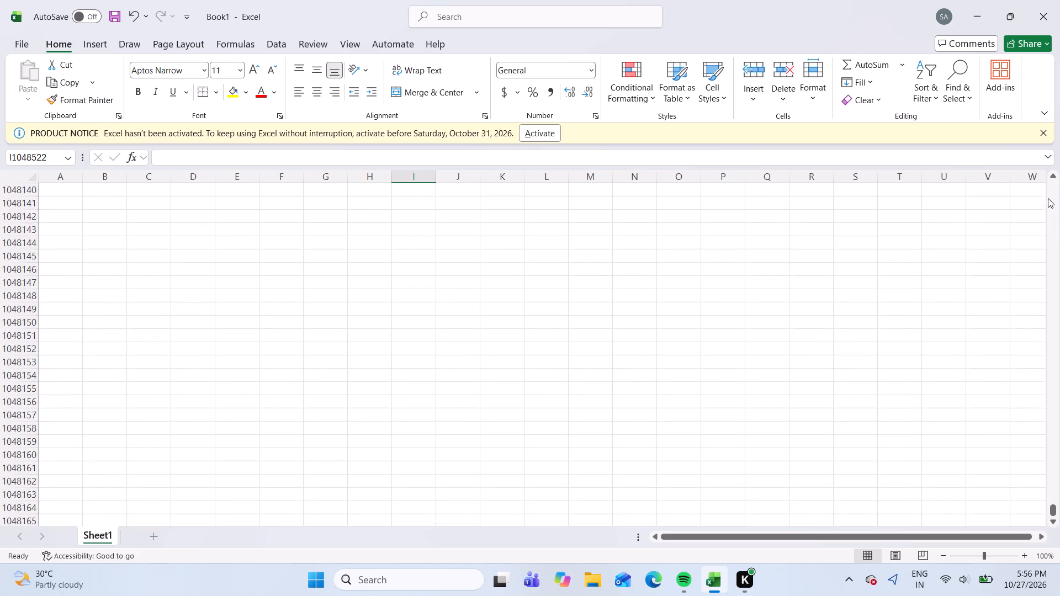
pyautogui.click(1048, 198)
pyautogui.scroll(-9, 1048, 198)
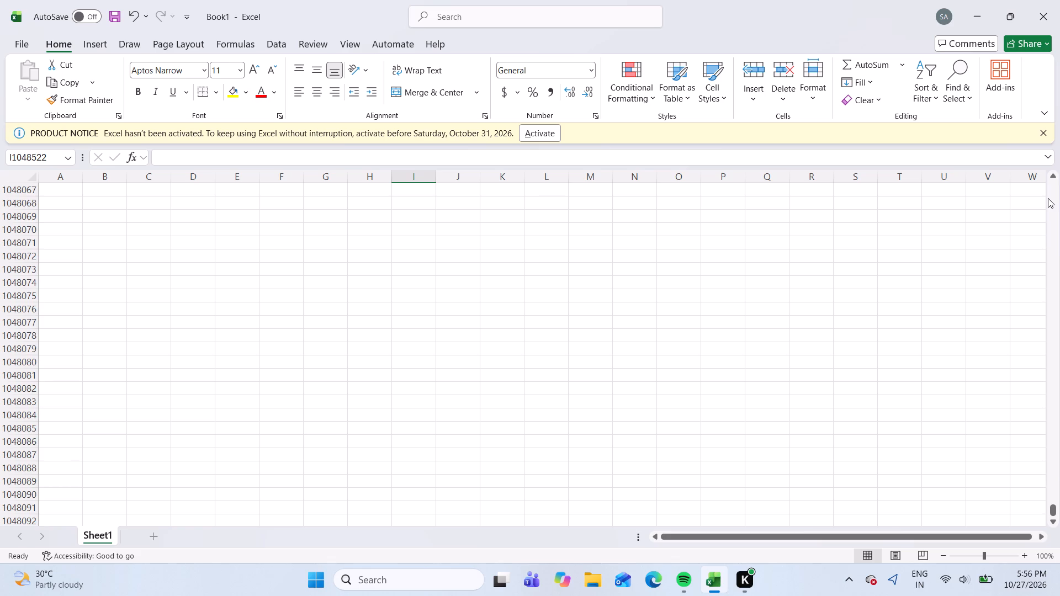
pyautogui.scroll(-2, 1048, 198)
pyautogui.scroll(18, 1048, 198)
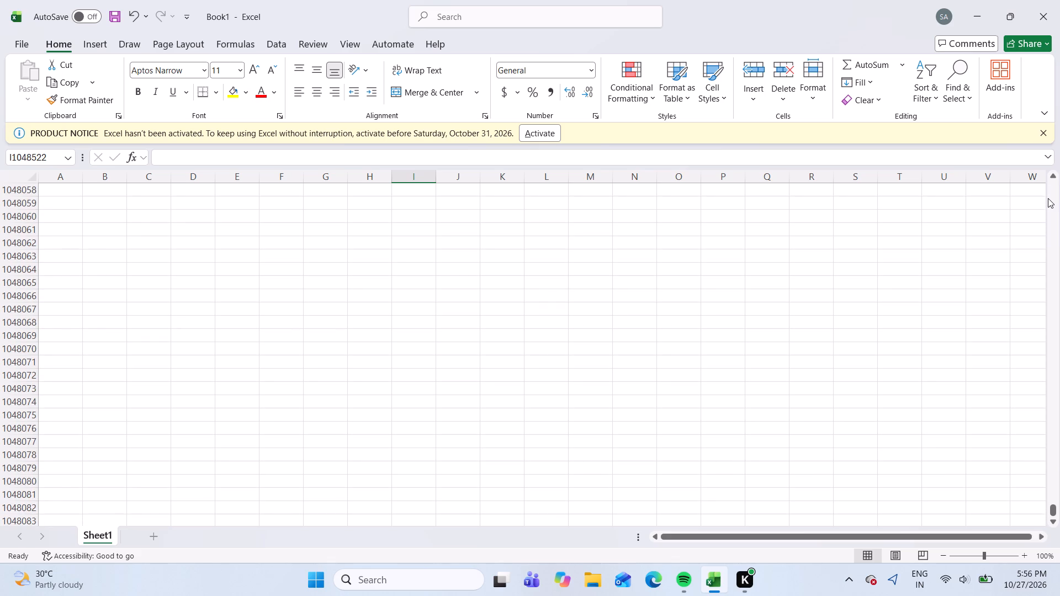
pyautogui.scroll(18, 1048, 198)
pyautogui.scroll(19, 1048, 198)
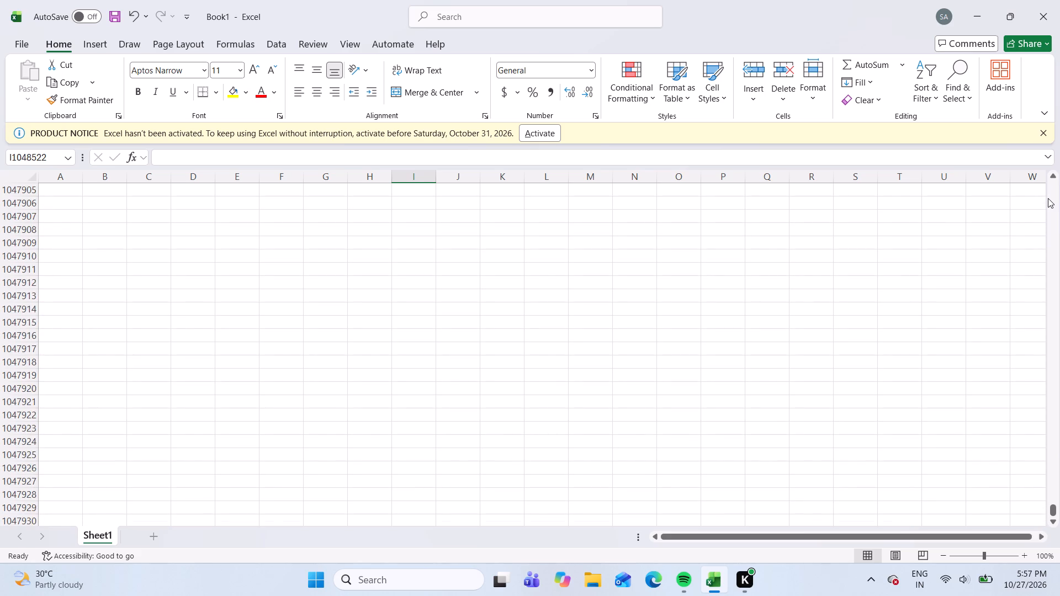
pyautogui.scroll(12, 1048, 198)
pyautogui.scroll(20, 1048, 198)
pyautogui.scroll(5, 1048, 198)
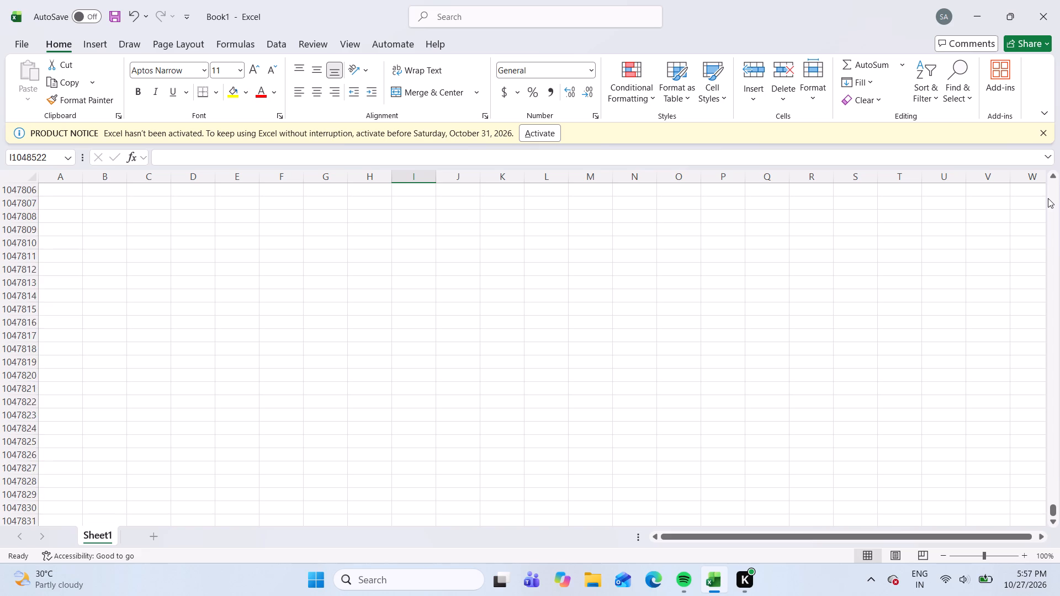
pyautogui.scroll(14, 1048, 198)
pyautogui.scroll(14, 1048, 198)
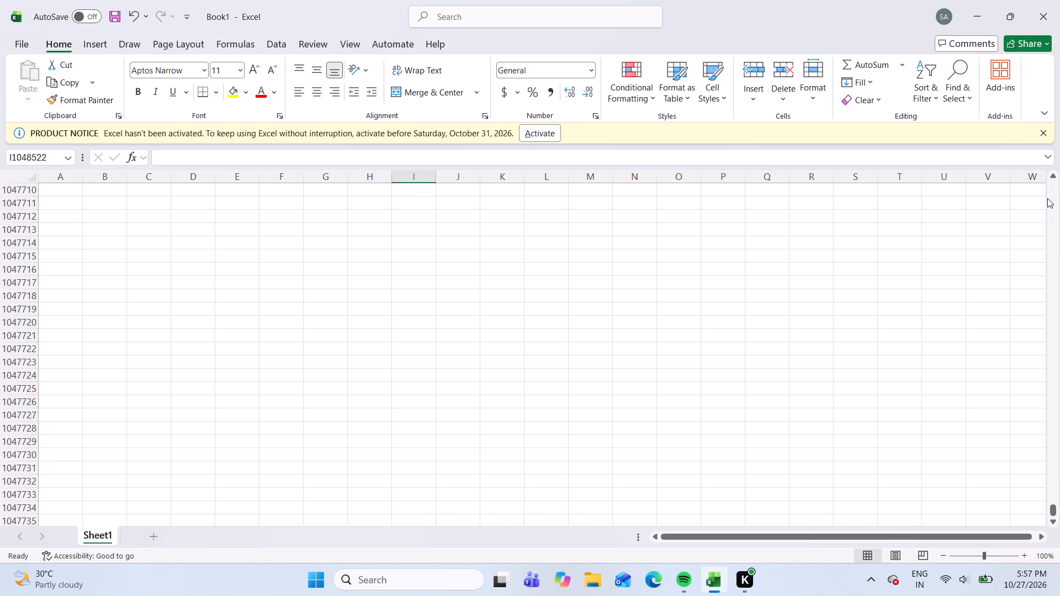
pyautogui.scroll(20, 1047, 198)
pyautogui.scroll(13, 1047, 198)
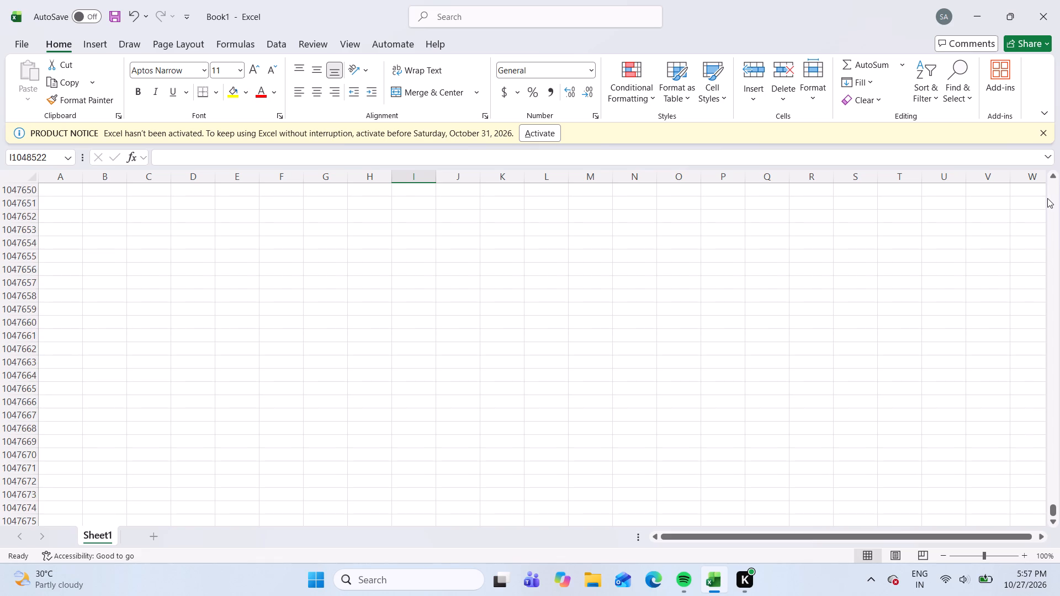
pyautogui.scroll(18, 1047, 198)
pyautogui.scroll(4, 1047, 198)
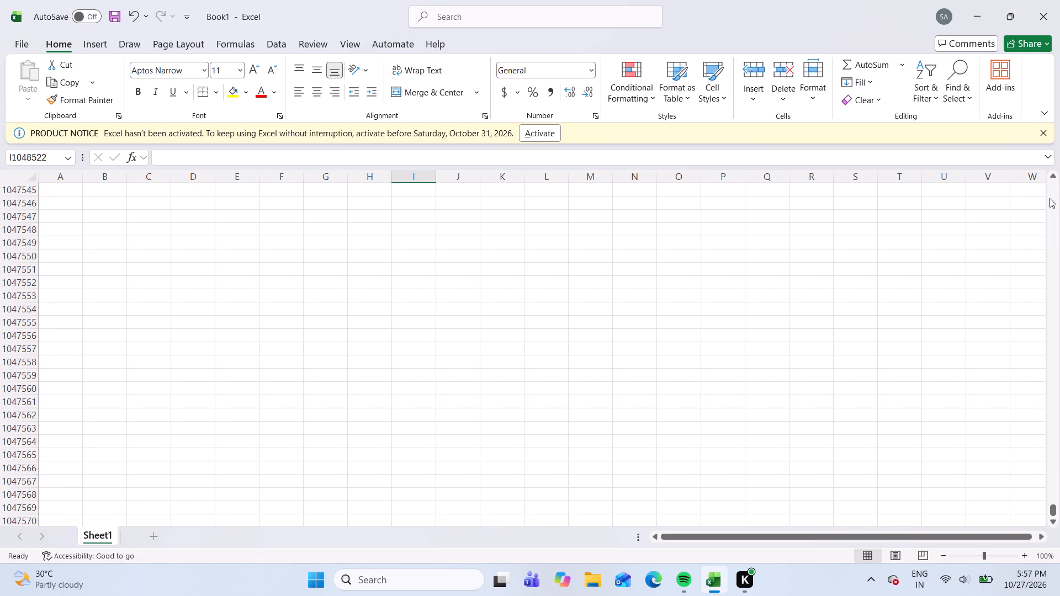
pyautogui.moveTo(1054, 173); pyautogui.dragTo(887, 276)
pyautogui.scroll(1, 1054, 173)
pyautogui.scroll(20, 887, 276)
pyautogui.scroll(15, 887, 276)
pyautogui.scroll(18, 887, 276)
pyautogui.hscroll(2, 884, 278)
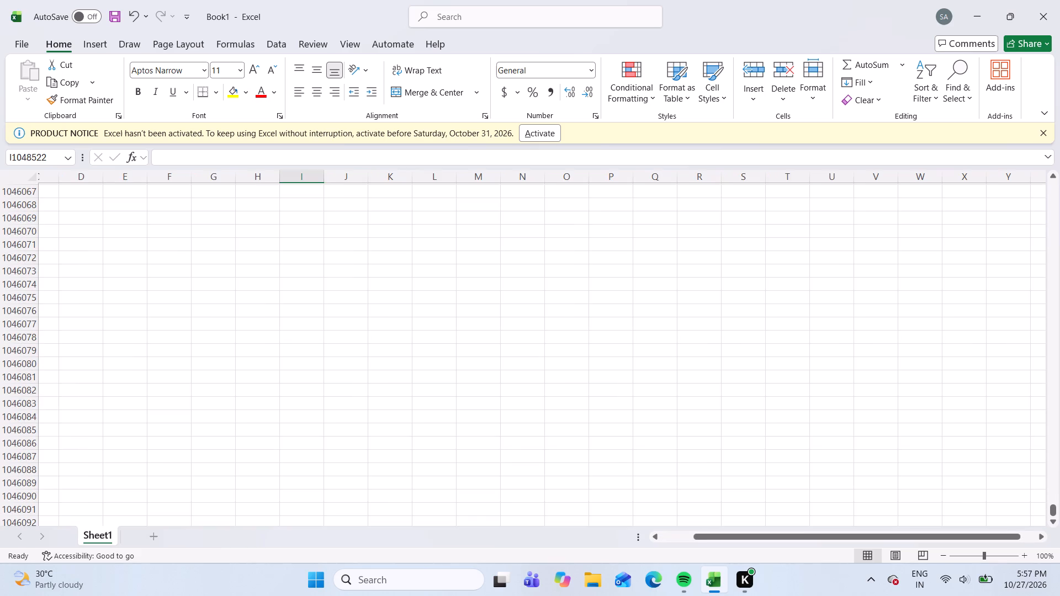
pyautogui.hscroll(1, 884, 278)
pyautogui.scroll(10, 884, 278)
pyautogui.scroll(14, 884, 278)
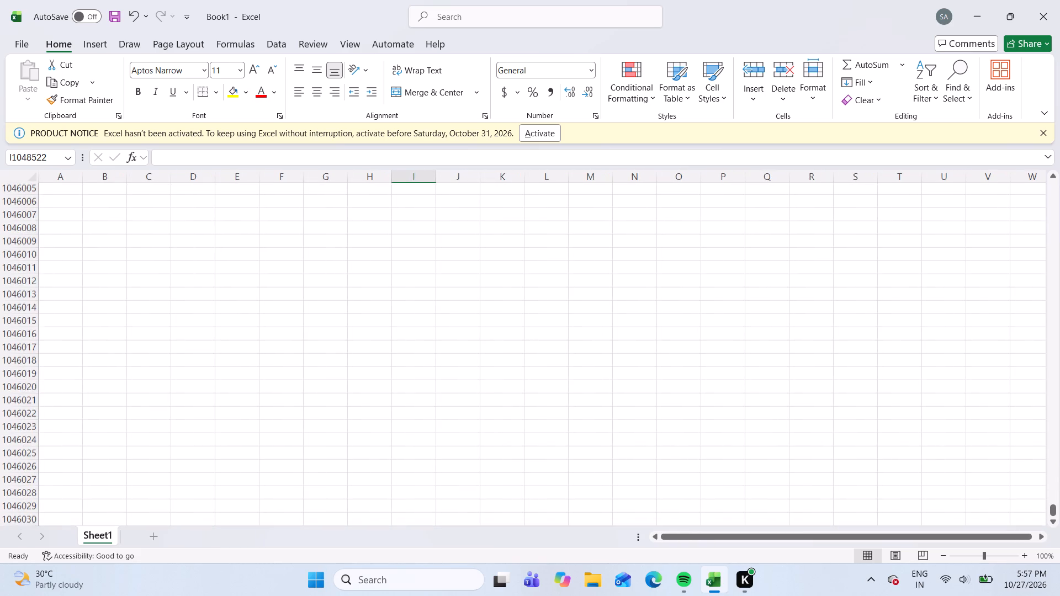
pyautogui.scroll(20, 884, 278)
pyautogui.scroll(3, 884, 278)
pyautogui.scroll(18, 884, 278)
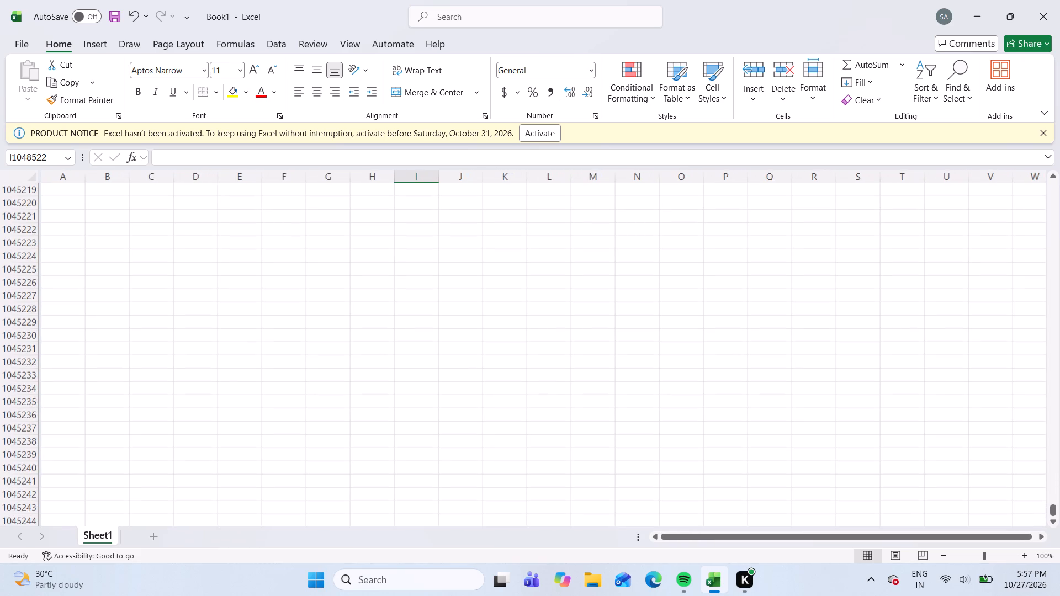
pyautogui.scroll(20, 884, 278)
pyautogui.scroll(19, 884, 278)
pyautogui.scroll(8, 884, 278)
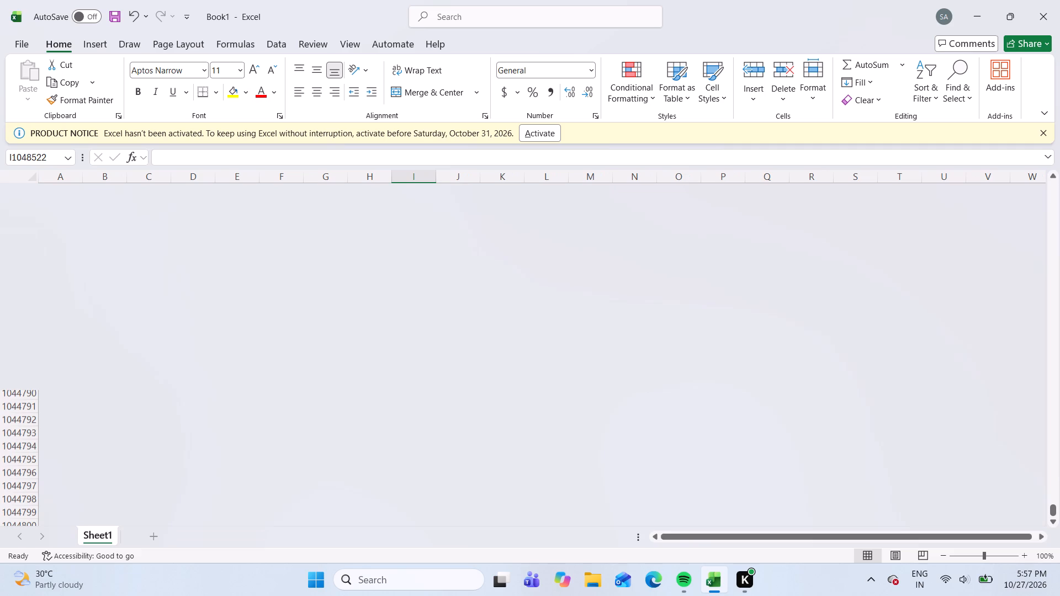
pyautogui.scroll(20, 884, 278)
pyautogui.scroll(20, 884, 278)
pyautogui.scroll(18, 884, 278)
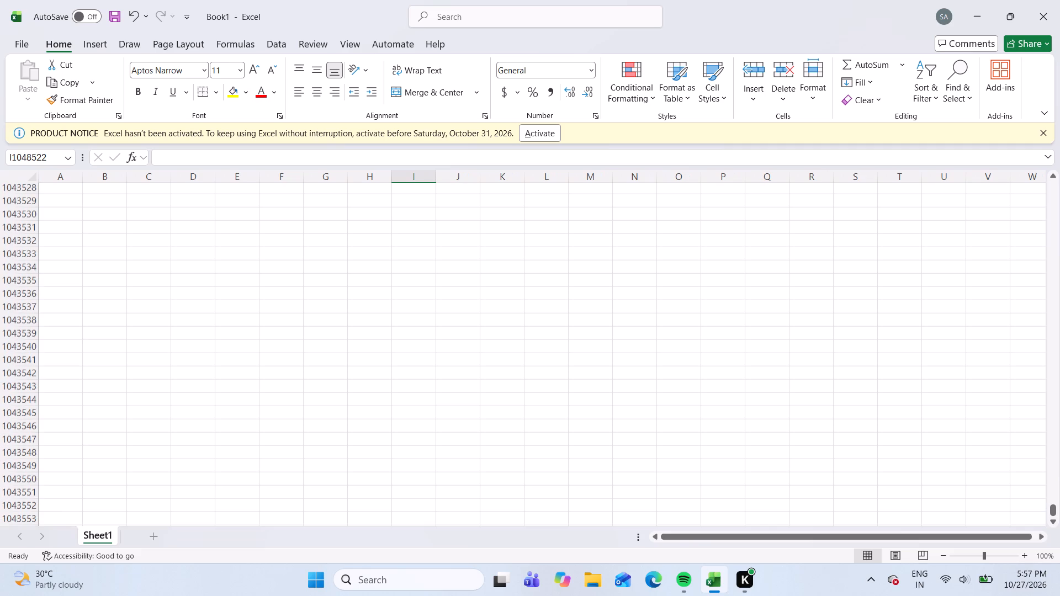
pyautogui.scroll(20, 884, 278)
pyautogui.scroll(19, 884, 278)
pyautogui.scroll(11, 884, 278)
pyautogui.scroll(20, 788, 254)
pyautogui.scroll(13, 788, 254)
pyautogui.scroll(10, 736, 231)
pyautogui.scroll(11, 884, 278)
pyautogui.scroll(20, 736, 231)
pyautogui.scroll(7, 736, 231)
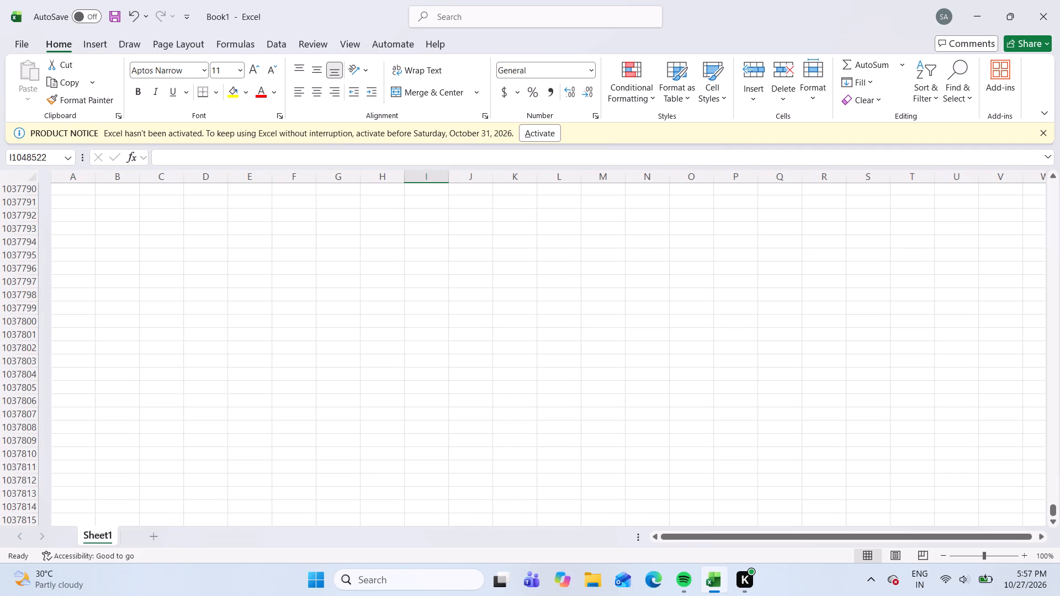
pyautogui.scroll(3, 736, 231)
pyautogui.scroll(20, 736, 231)
pyautogui.scroll(4, 736, 231)
pyautogui.scroll(20, 736, 231)
pyautogui.scroll(17, 736, 231)
pyautogui.scroll(20, 736, 231)
pyautogui.scroll(4, 736, 231)
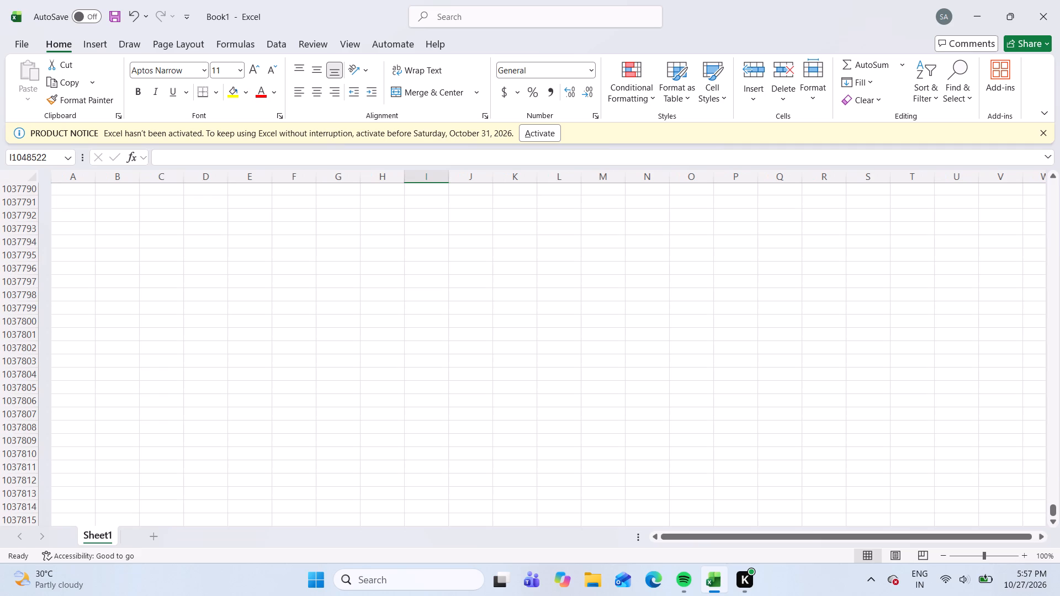